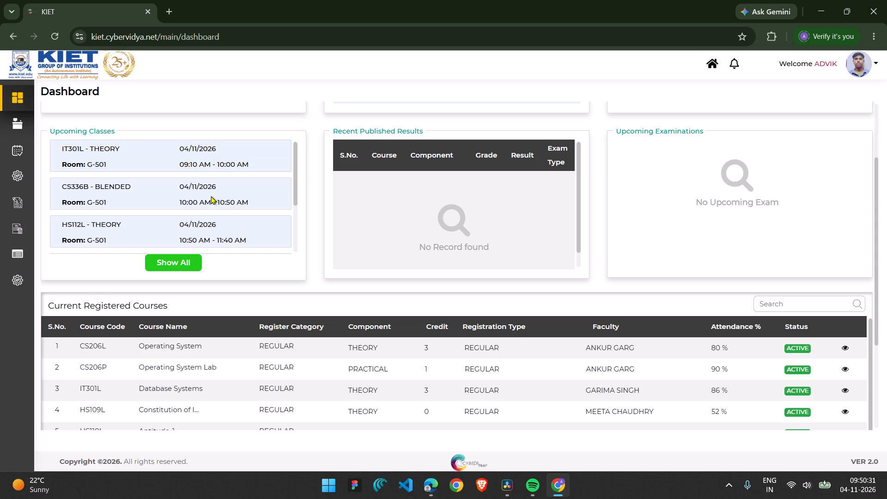
Open the lecture-wise attendance details for course CS336B in the current registered courses.
scroll(375, 416, down, 4)
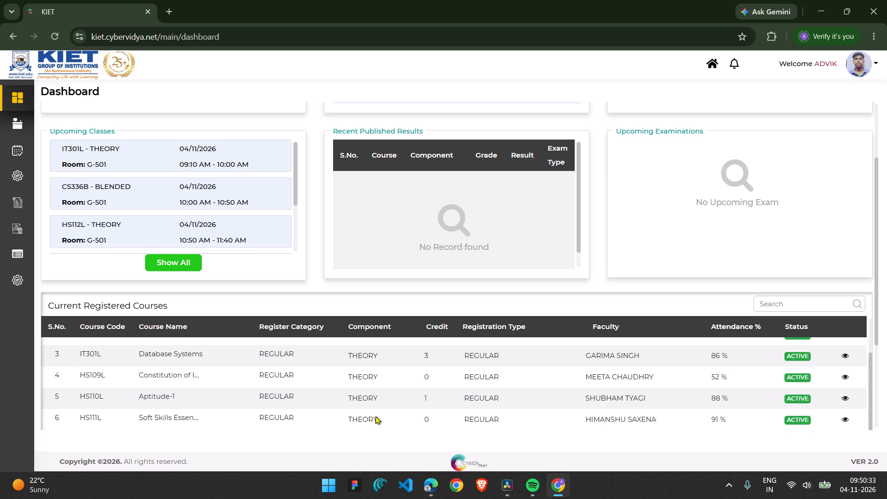
scroll(375, 416, down, 2)
scroll(656, 388, down, 2)
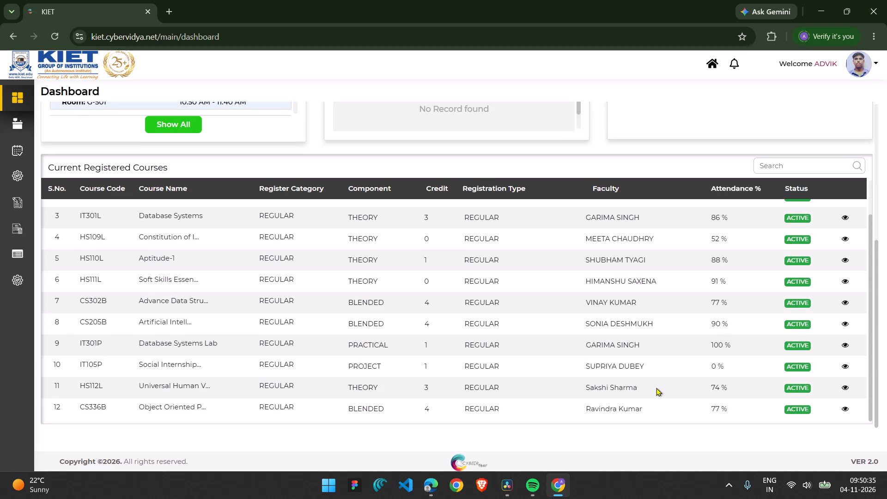
click(842, 411)
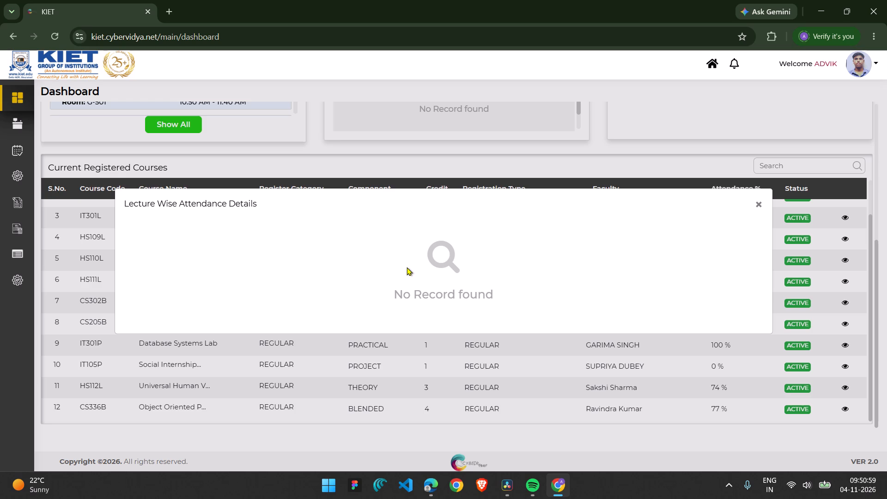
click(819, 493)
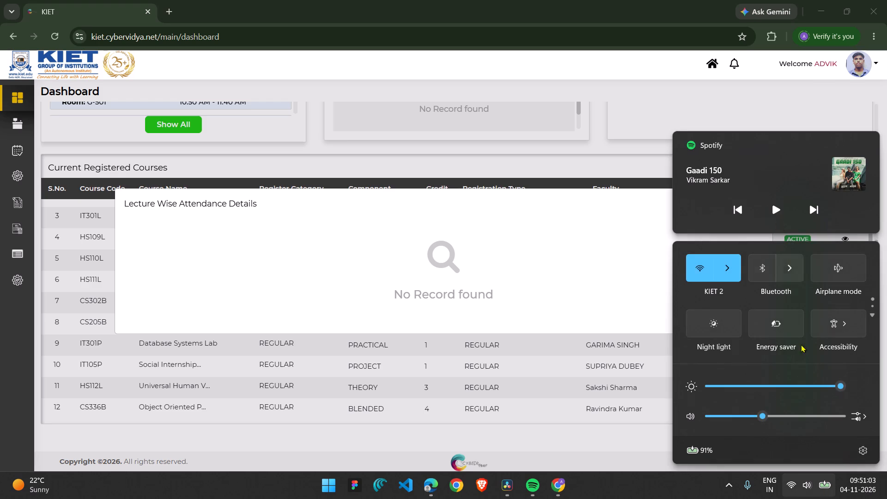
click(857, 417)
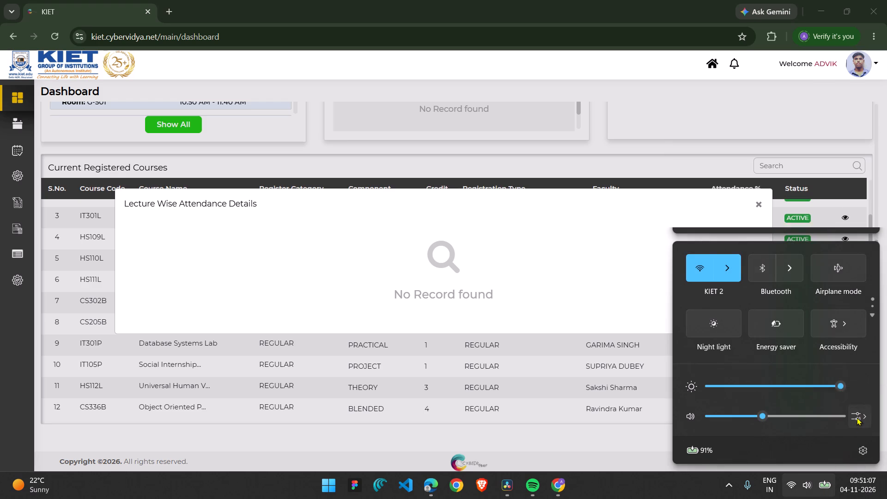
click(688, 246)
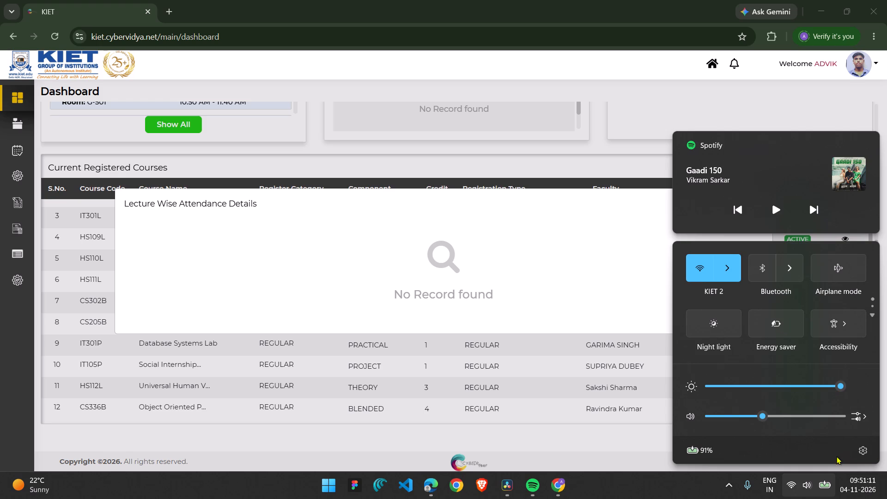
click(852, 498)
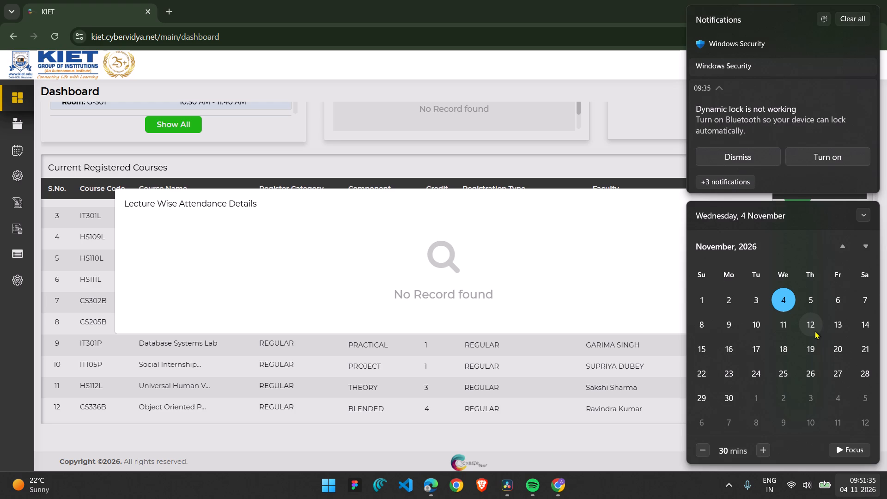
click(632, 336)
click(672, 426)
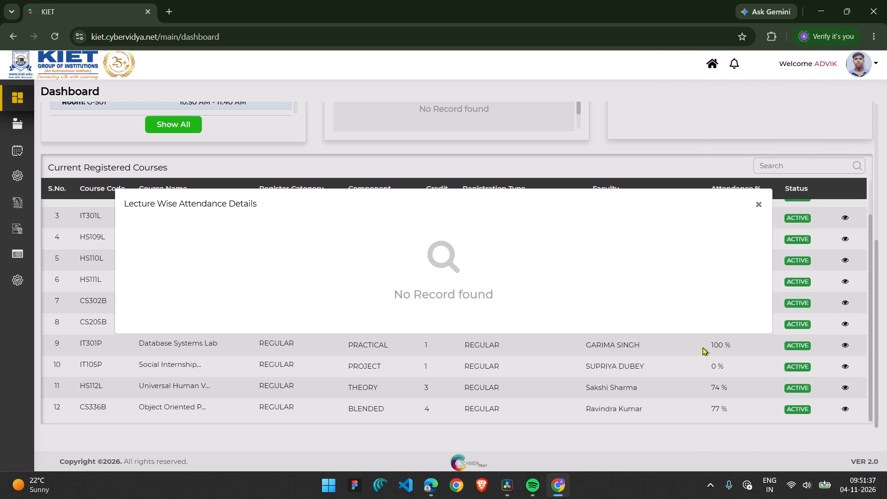
Close the lecture-wise attendance details to return to the registered courses list.
click(760, 207)
Examine the attendance percentages across the registered courses, including the one for HS109L.
scroll(757, 285, up, 1)
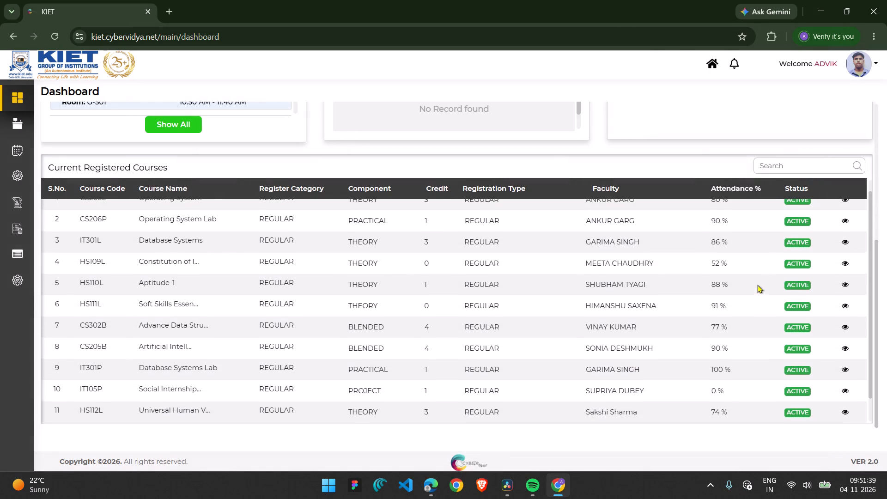
scroll(757, 285, up, 3)
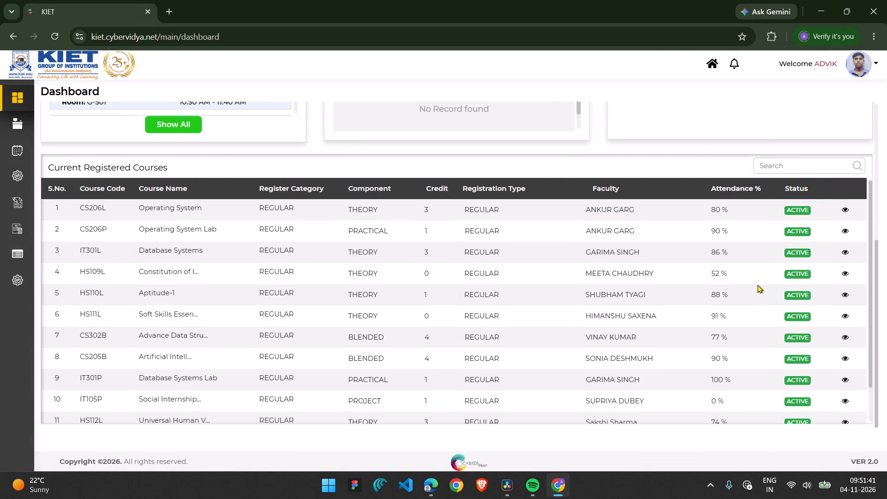
scroll(757, 285, up, 2)
scroll(757, 285, down, 5)
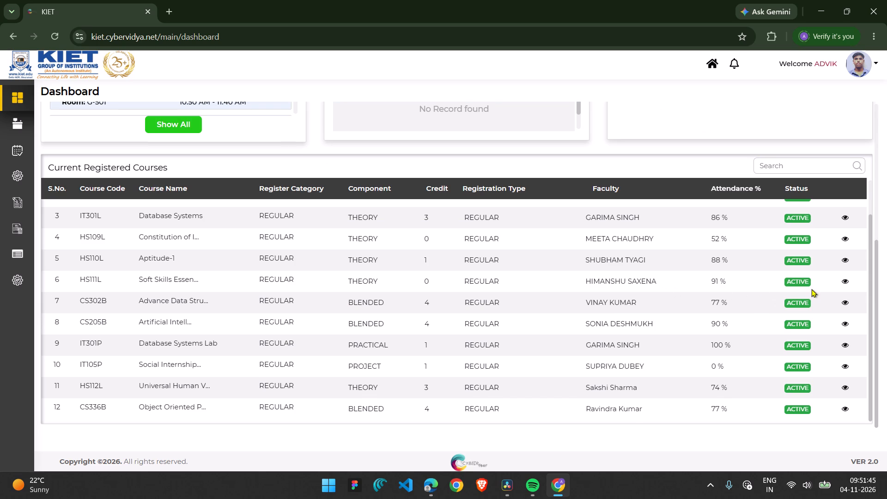
scroll(688, 430, down, 4)
scroll(685, 366, down, 5)
drag(723, 237, 721, 237)
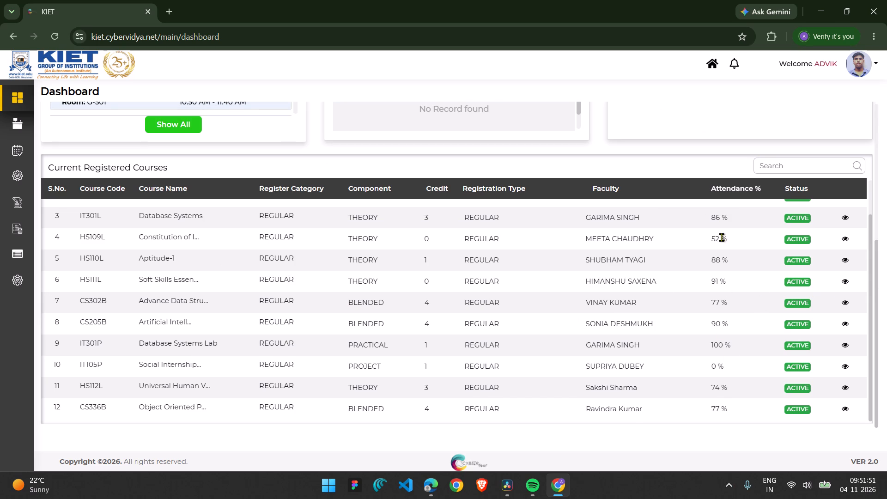
drag(721, 237, 711, 237)
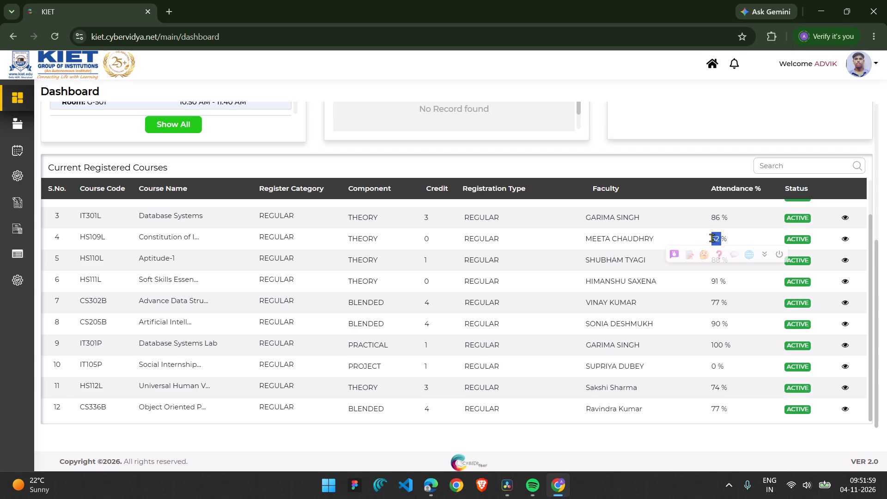
click(683, 318)
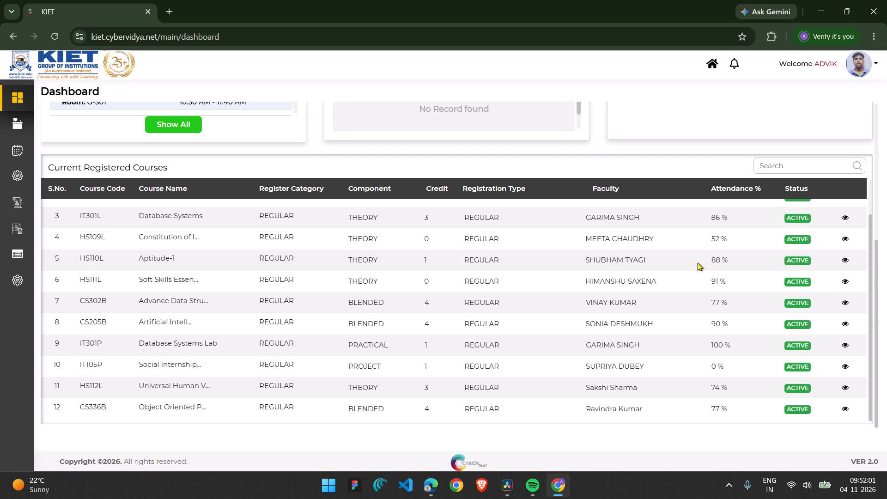
Switch to DaVinci Resolve, preview the last V1 clip C5347.MP4 from its start, and park the playhead at 01:00:09:17.
click(886, 0)
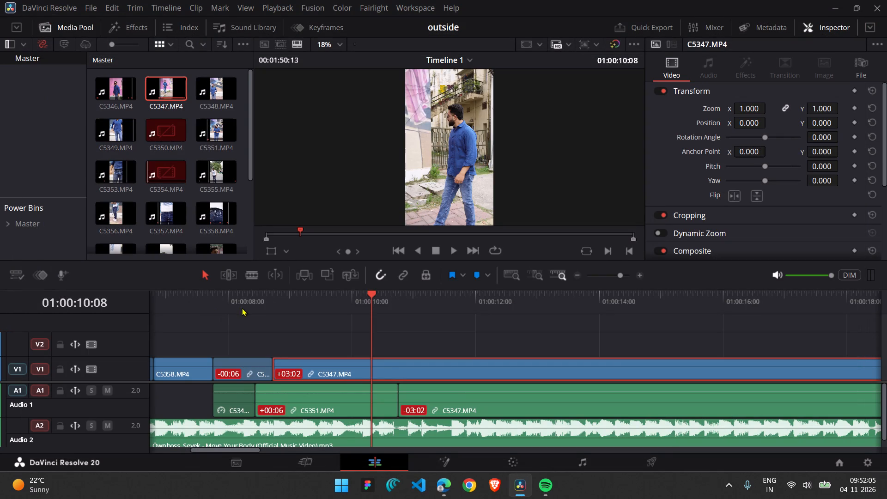
click(272, 297)
key(space)
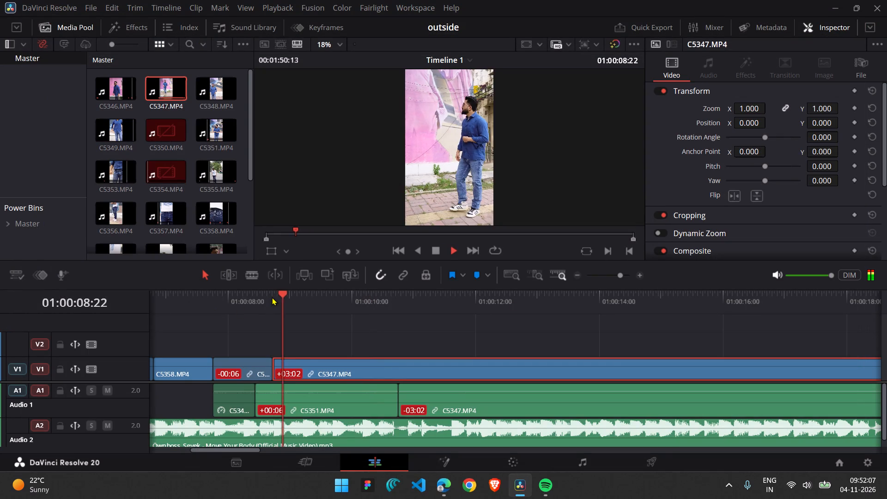
key(space)
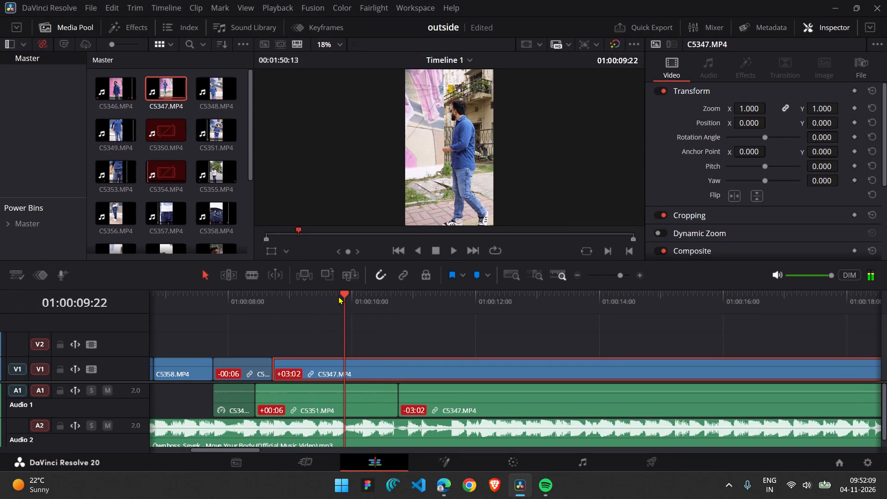
click(338, 296)
click(330, 296)
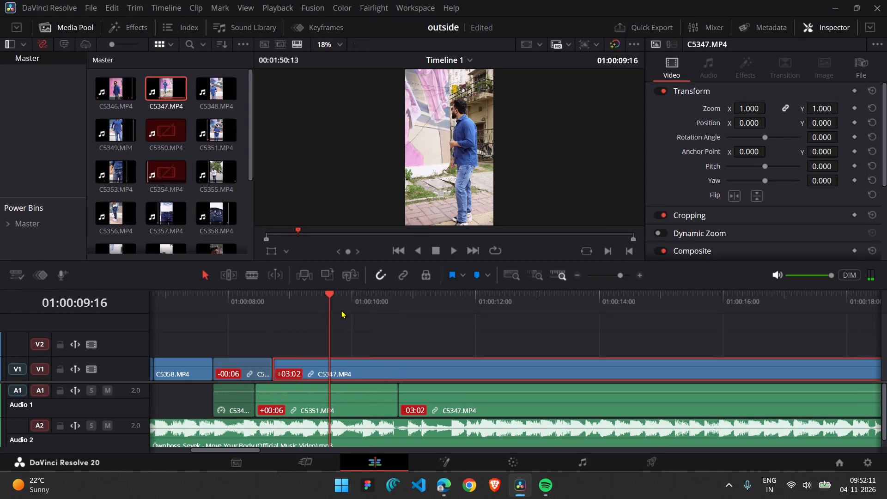
key(Right)
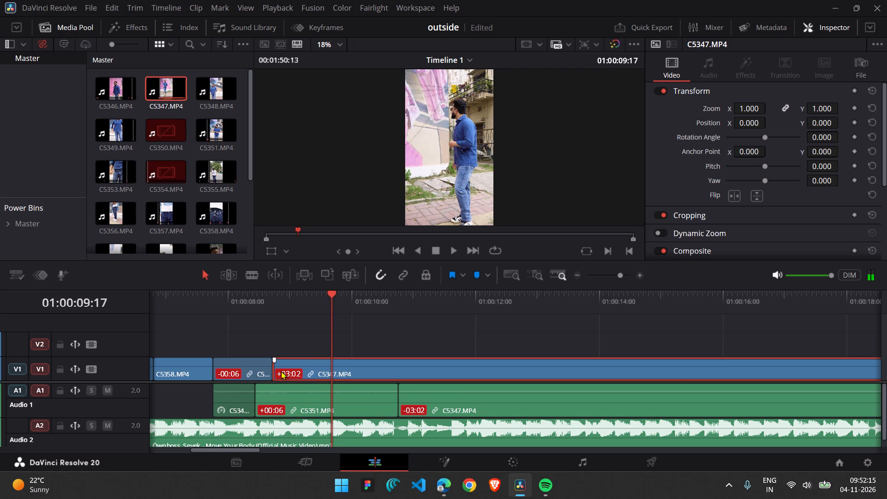
Trim about 15 frames off the start of C5347.MP4 on V1 and move it back against the preceding clip.
drag(278, 369, 321, 370)
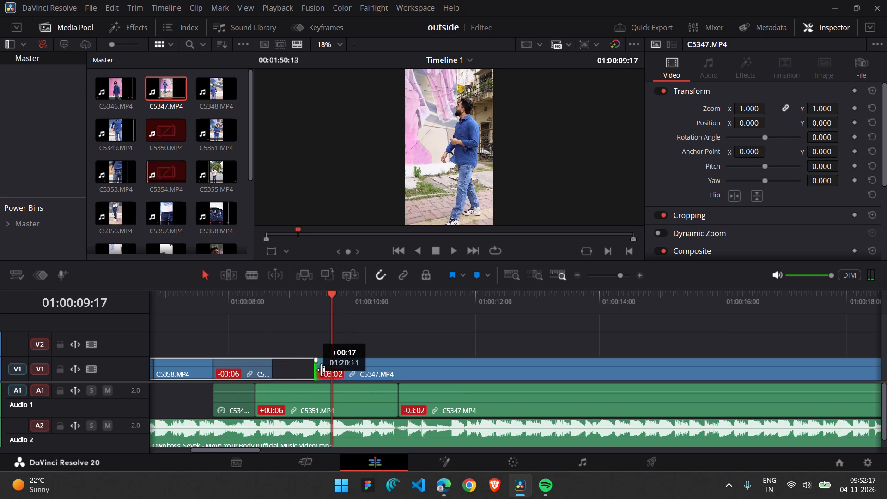
drag(321, 370, 317, 371)
drag(356, 365, 349, 367)
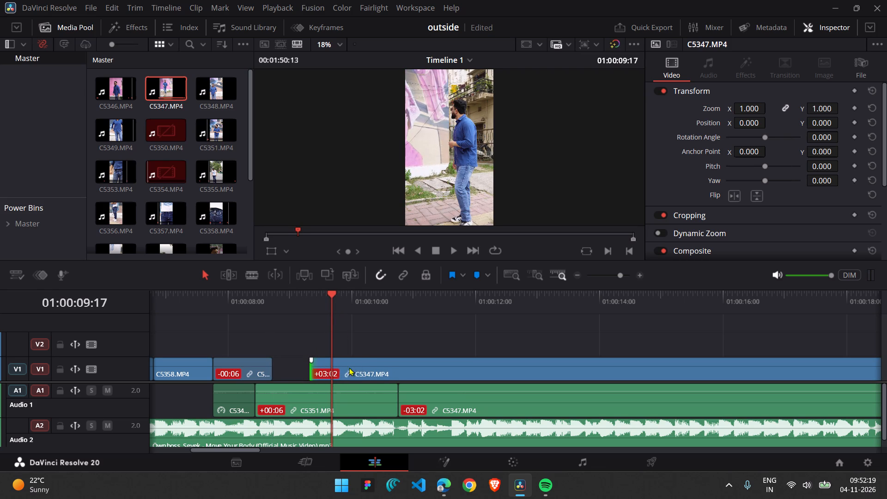
drag(349, 367, 320, 370)
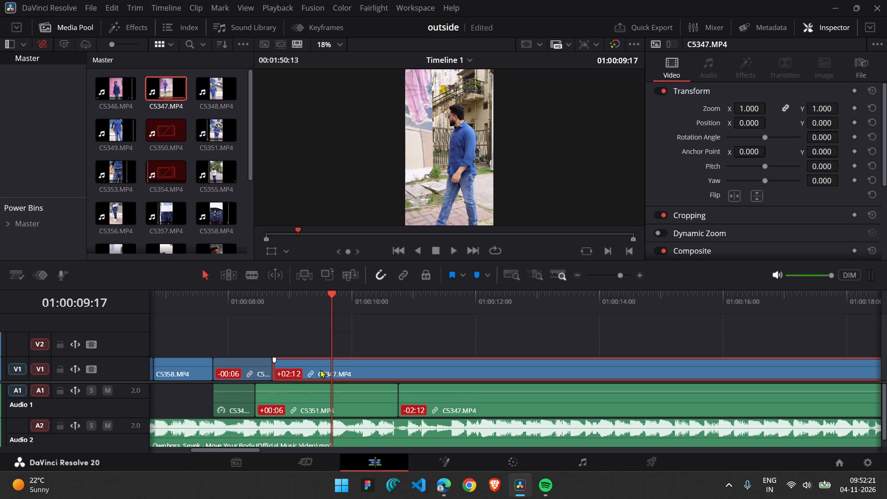
Split C5347.MP4 on V1 at 01:00:09:17 and delete the video part after the cut.
key(Left)
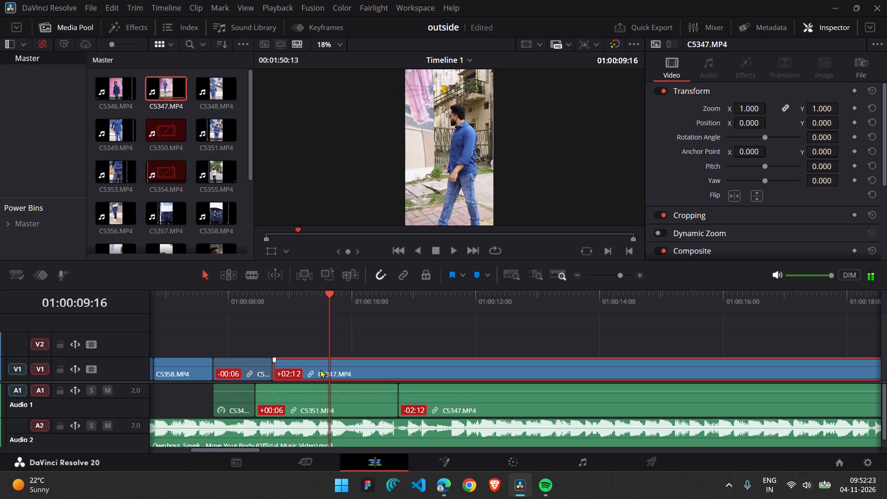
key(Right)
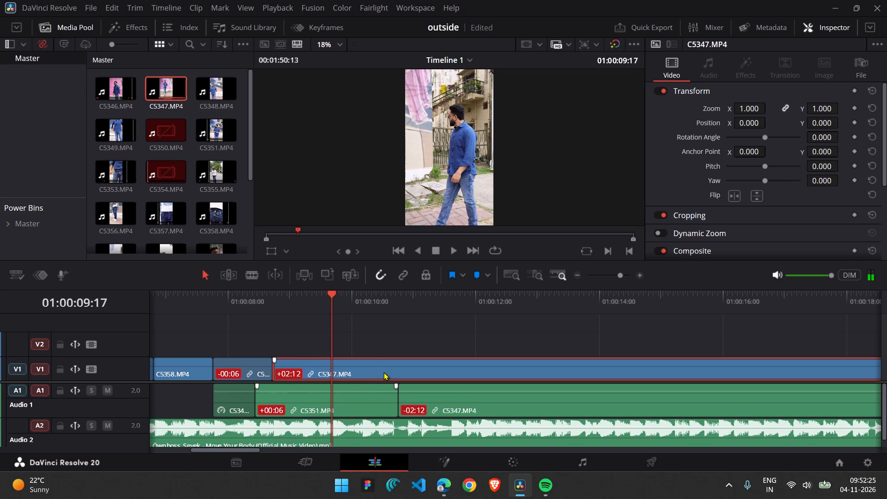
key(ctrl+b)
click(383, 372)
key(BackSpace)
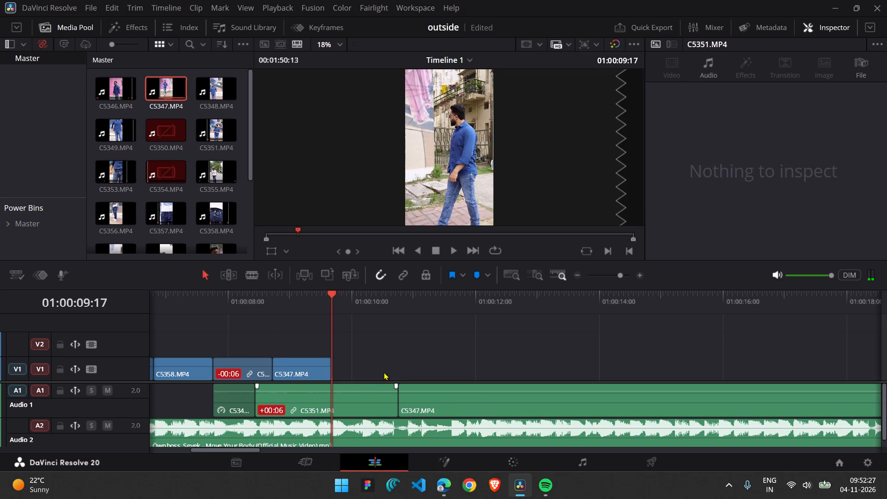
Play back the shortened ending from around 01:00:08:11, and review the whole edit from the start of the timeline.
click(255, 311)
key(space)
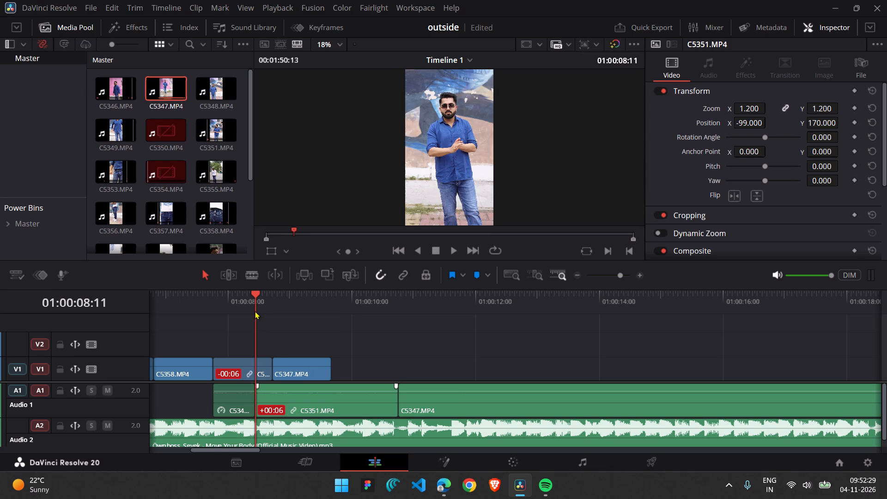
key(space)
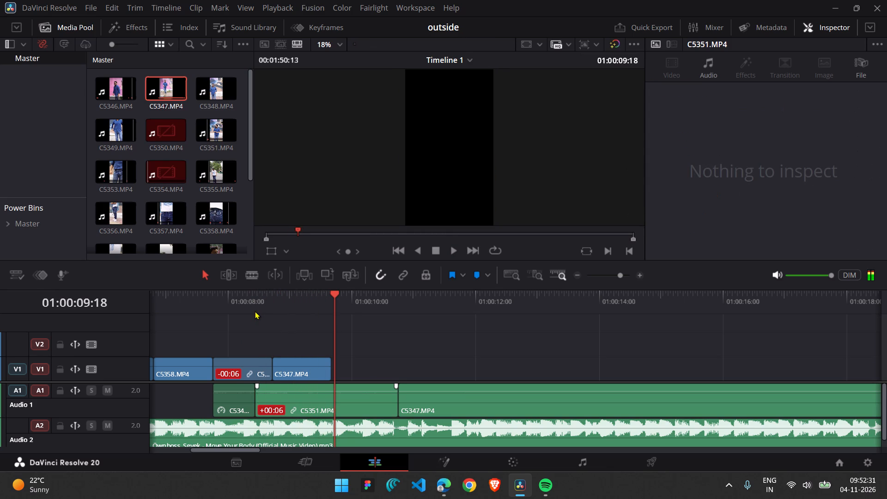
click(237, 310)
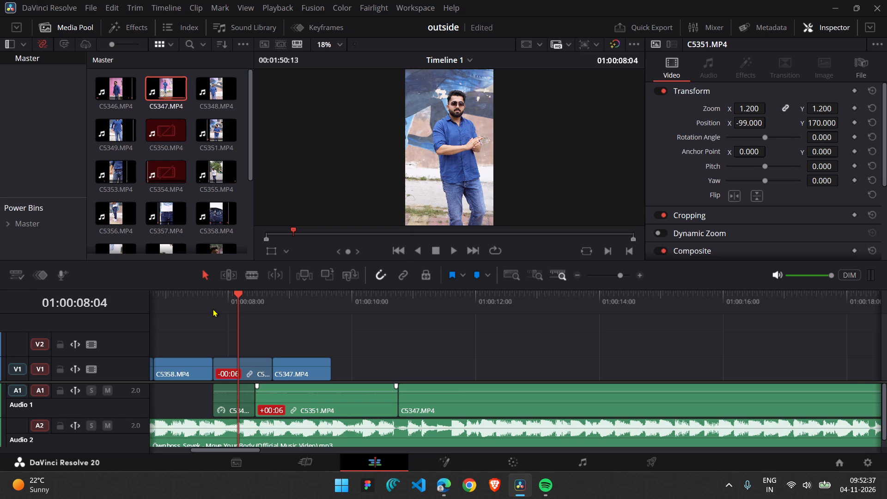
drag(194, 298, 78, 293)
key(space)
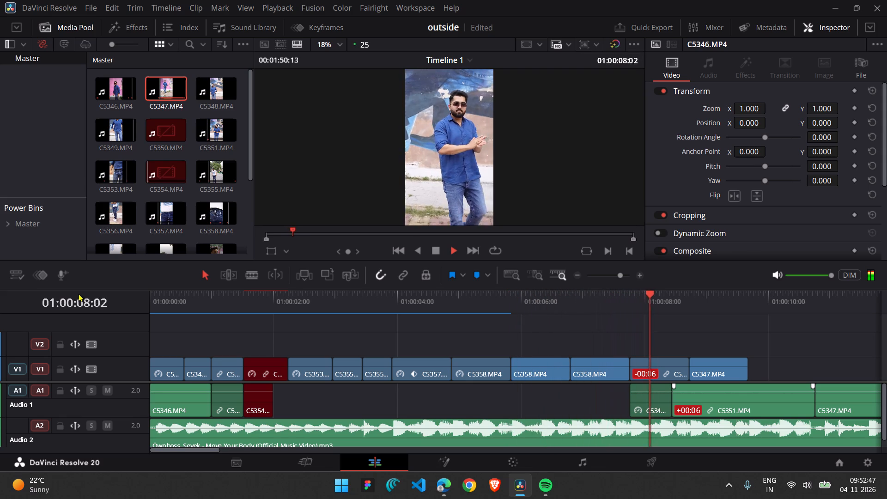
key(space)
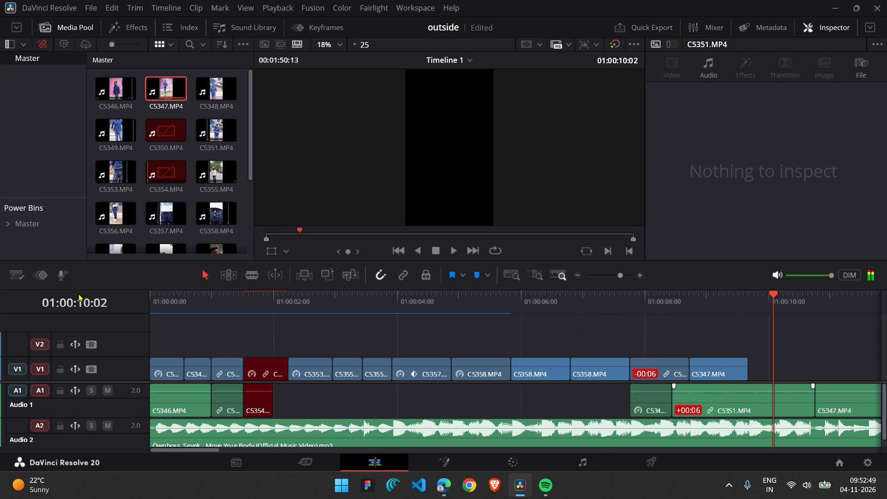
Set the playback speed of the last V1 clip, C5347.MP4, to 65%.
click(729, 309)
click(722, 370)
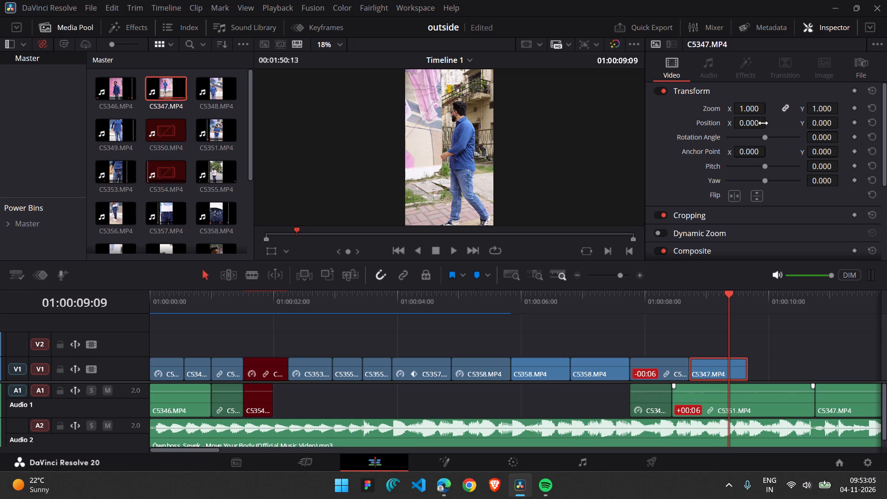
scroll(734, 189, down, 1)
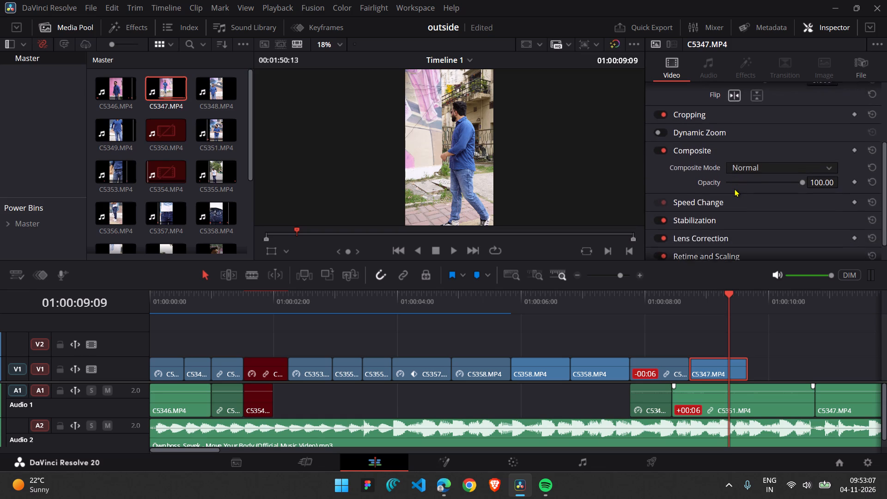
scroll(734, 189, down, 1)
scroll(698, 177, down, 1)
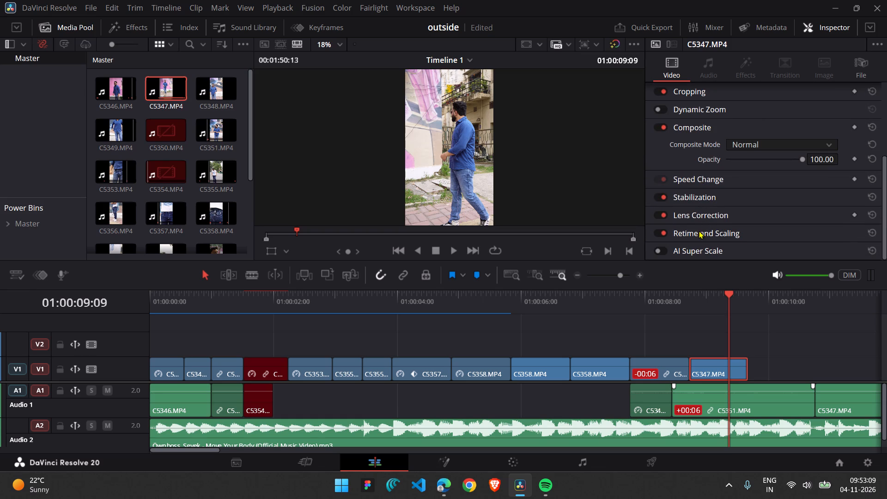
scroll(699, 231, down, 2)
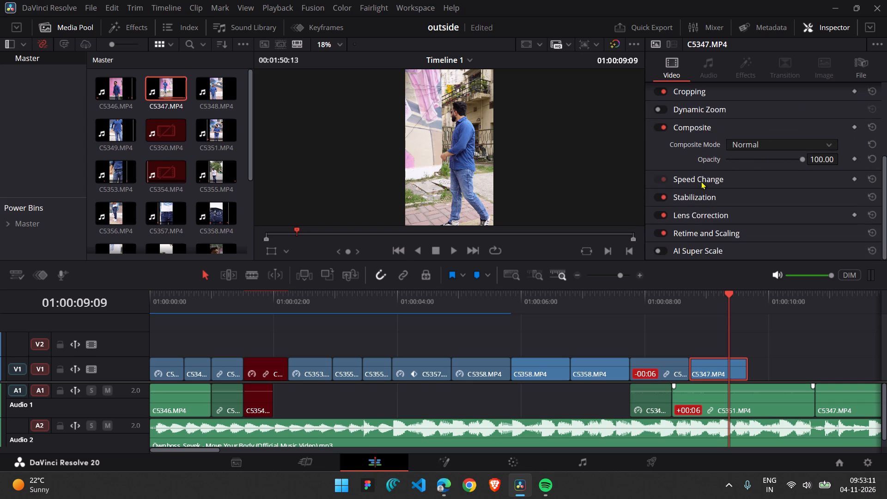
click(701, 182)
drag(831, 226, 813, 225)
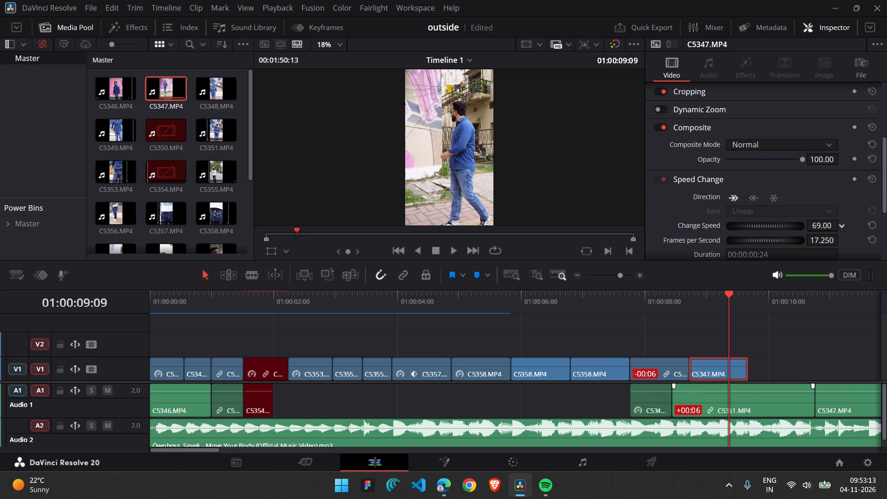
drag(813, 225, 810, 224)
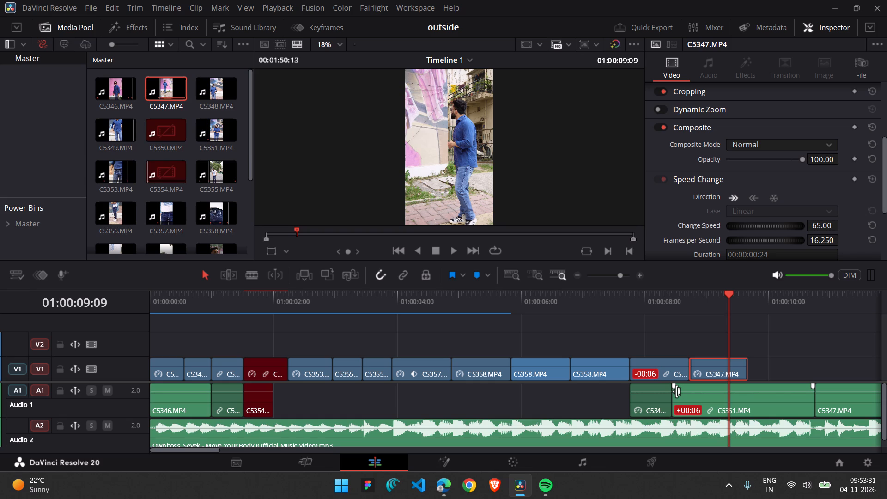
scroll(772, 204, down, 4)
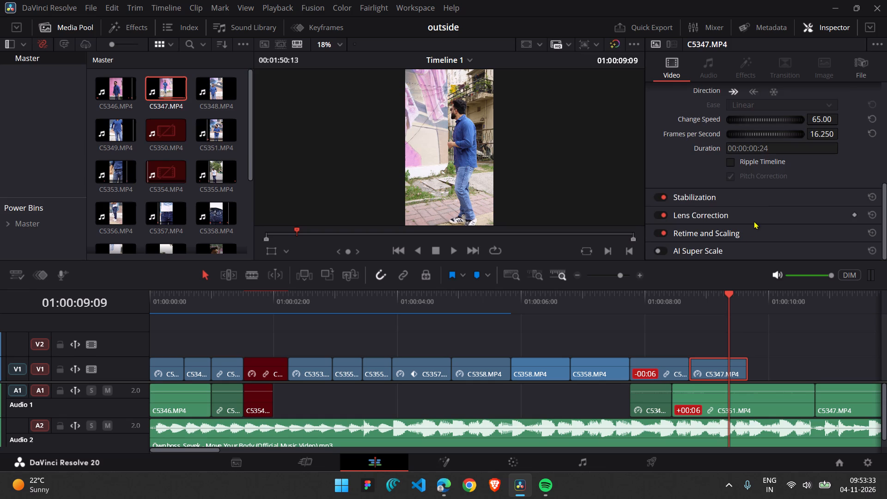
Set the retime process of the last V1 clip, C5347.MP4, to Optical Flow.
click(748, 237)
drag(753, 247, 763, 292)
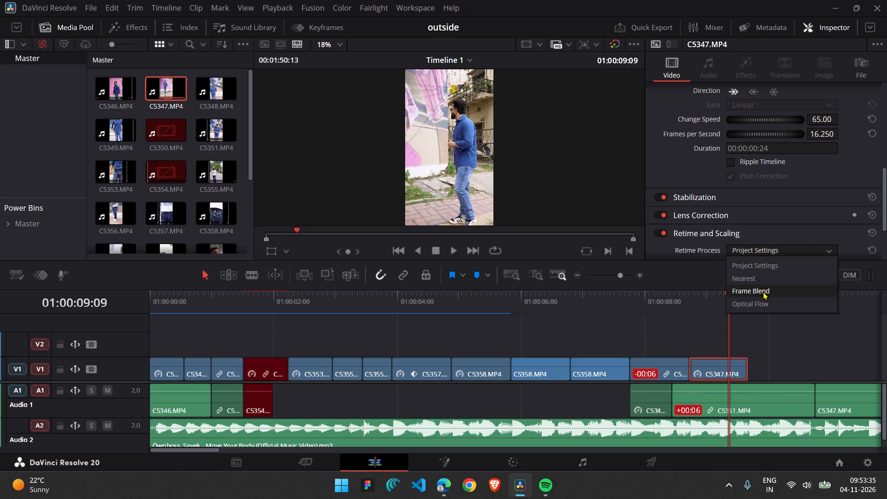
drag(763, 292, 766, 301)
click(766, 301)
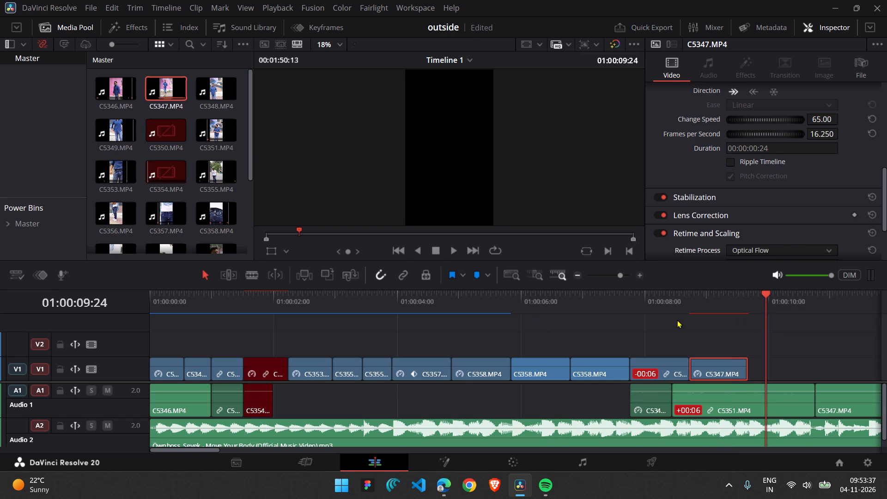
Play back the edit from 01:00:02:00 through the slowed last clip, and return the playhead to 01:00:08:21.
click(709, 303)
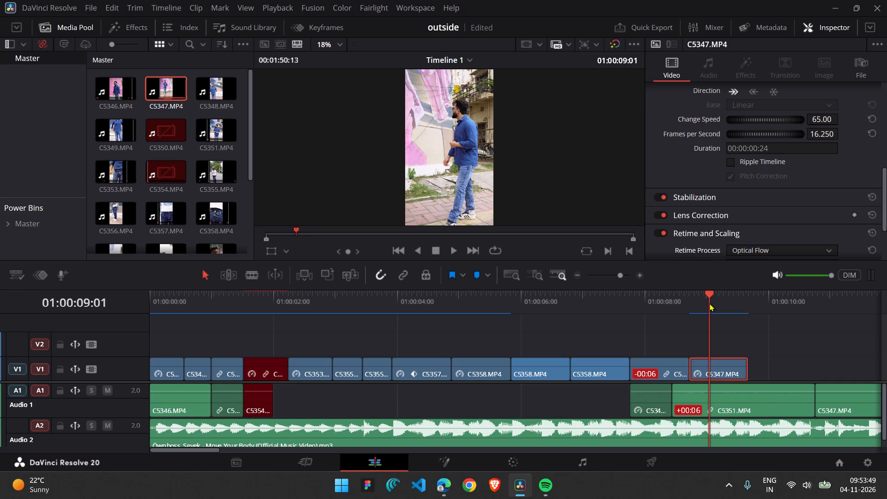
click(276, 306)
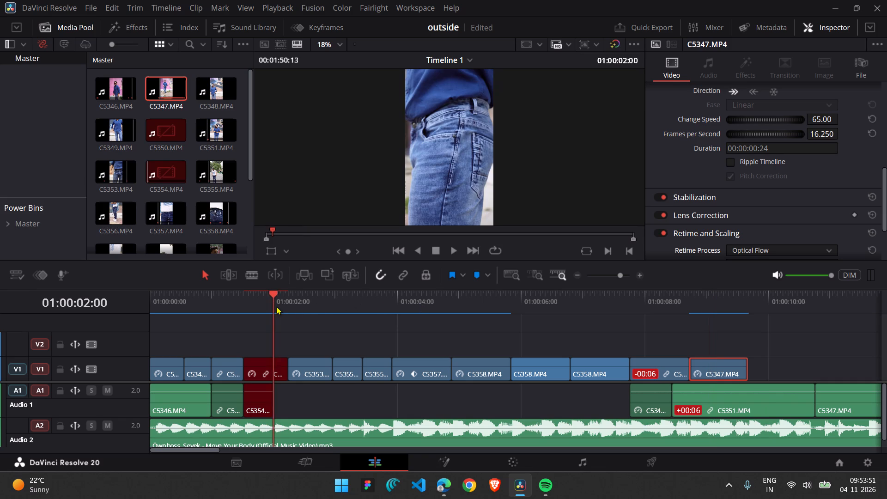
key(space)
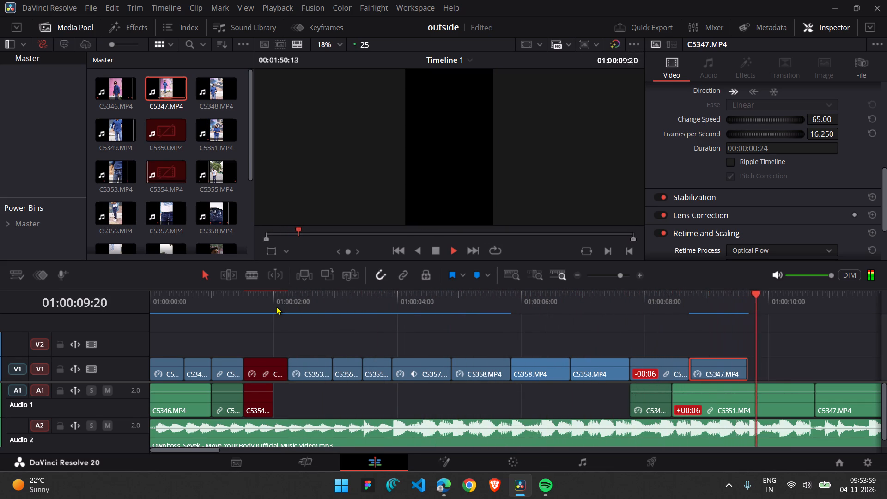
key(space)
click(696, 311)
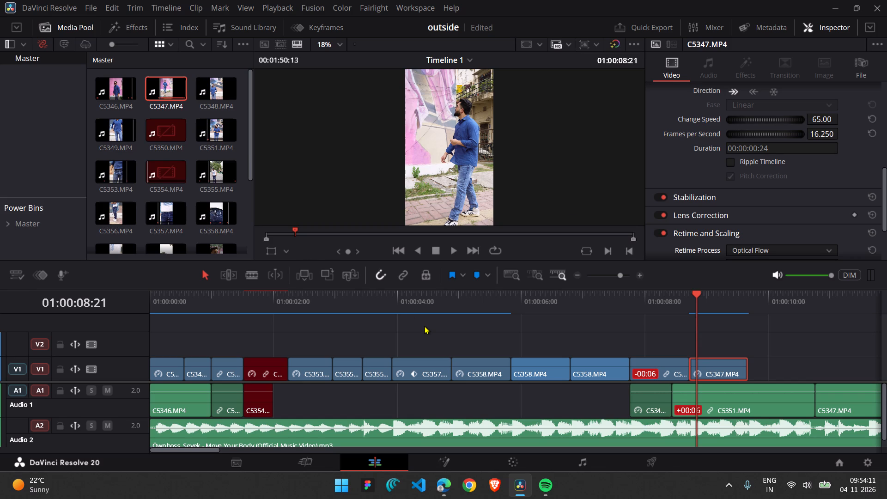
Search the computer for the Kuro app and open it.
text(ku)
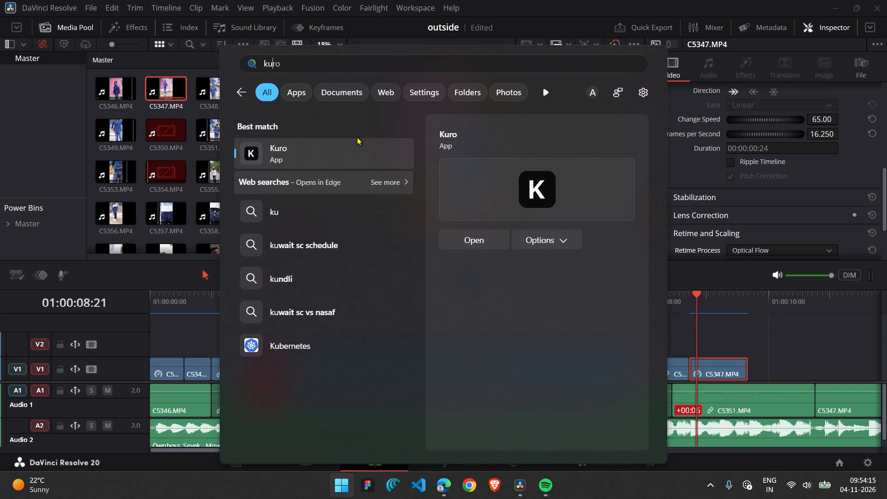
click(352, 158)
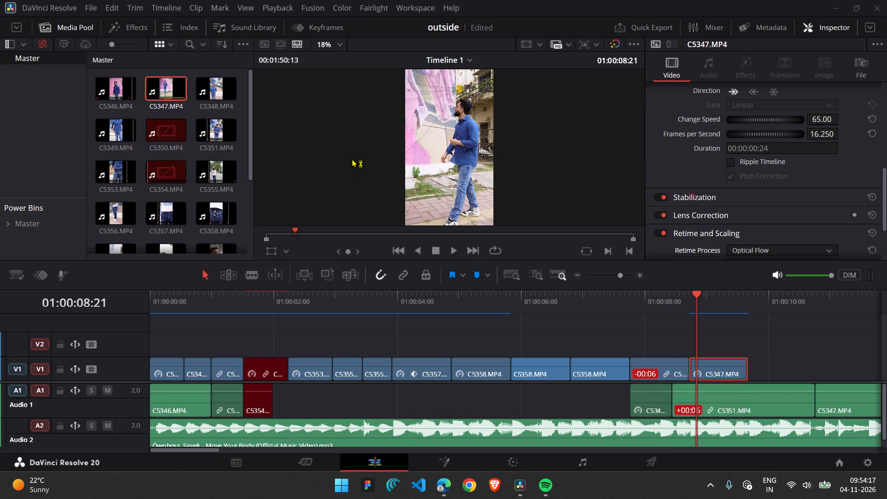
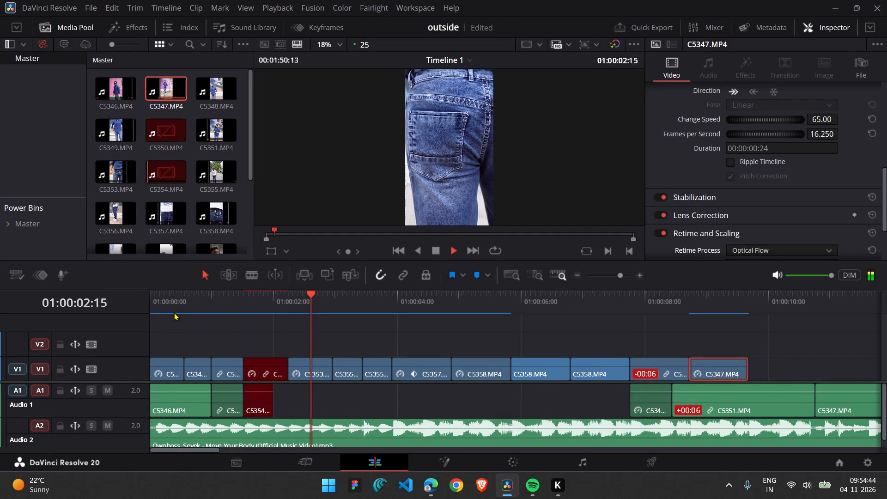
Play back the edit from 01:00:02:12 past the end of the last V1 clip.
key(space)
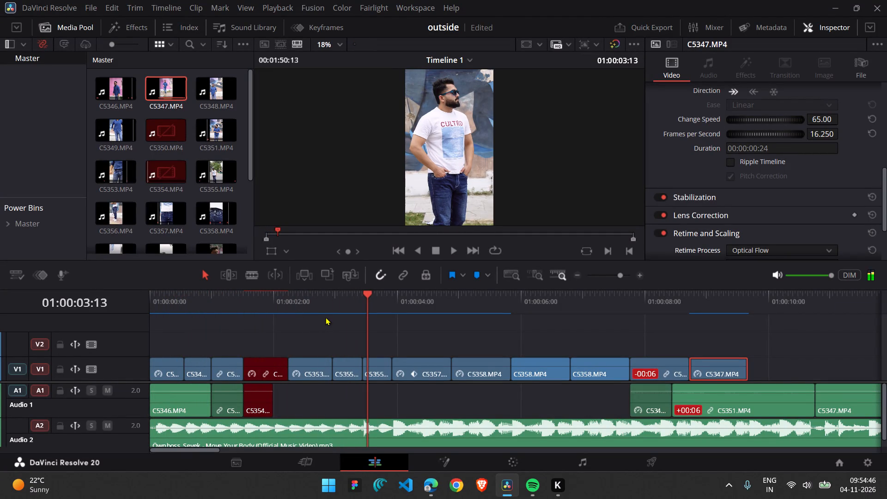
drag(325, 317, 304, 309)
click(304, 309)
click(313, 365)
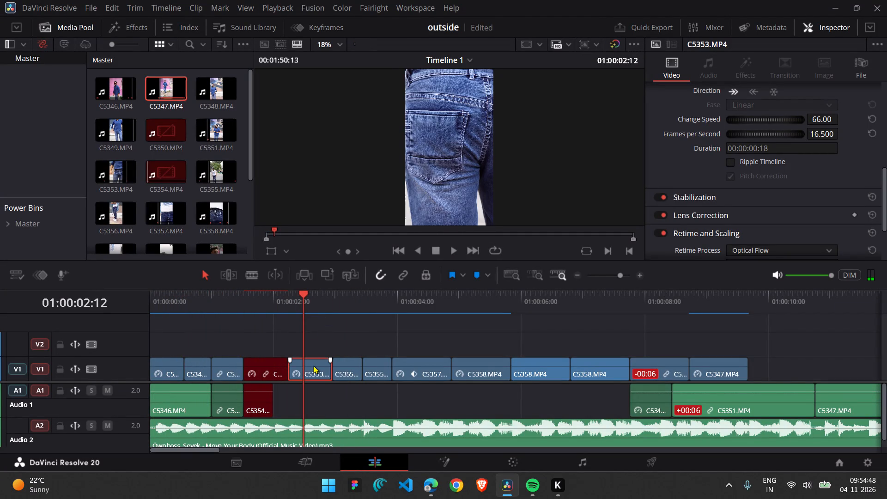
key(space)
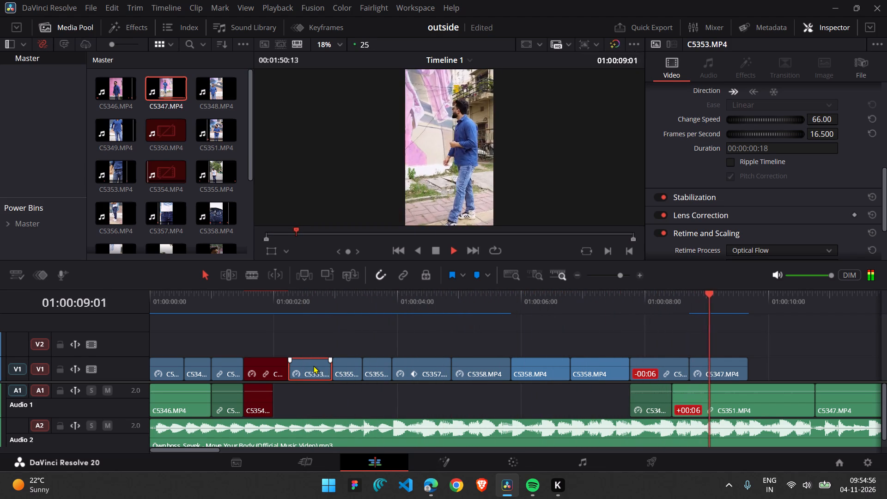
key(space)
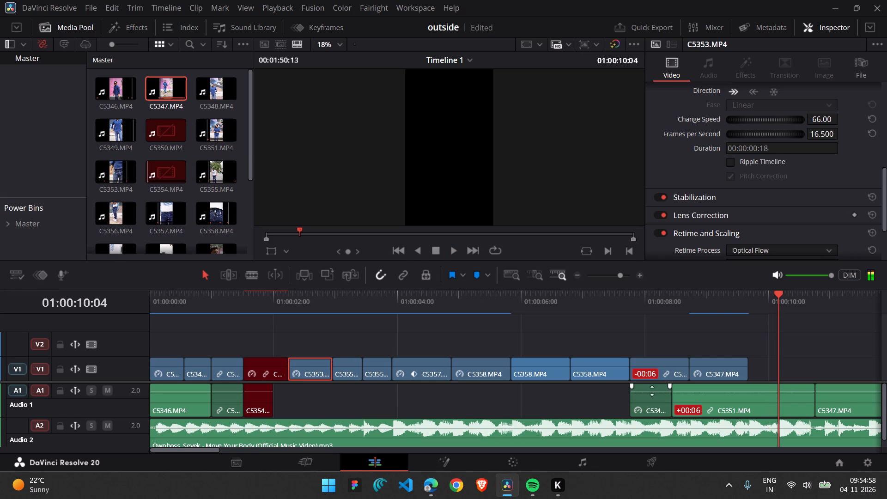
Set the playback speed of the last V1 clip, C5347.MP4, to 55%.
click(714, 302)
click(717, 367)
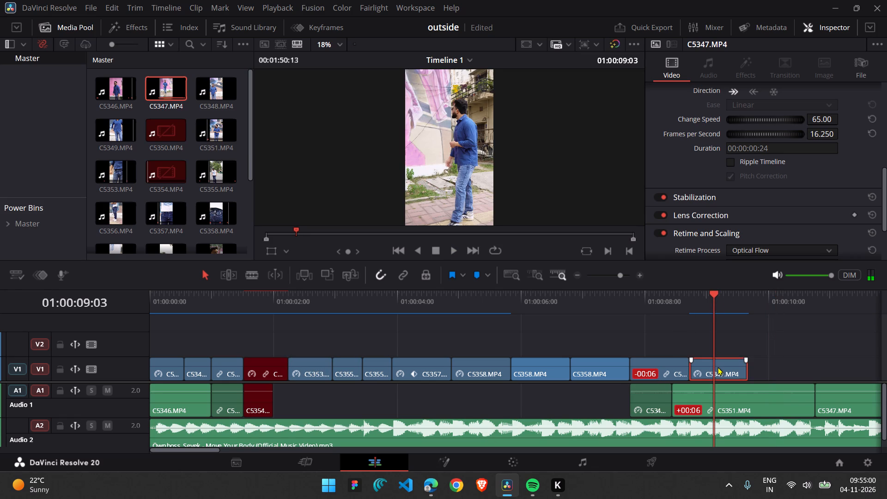
scroll(731, 253, down, 1)
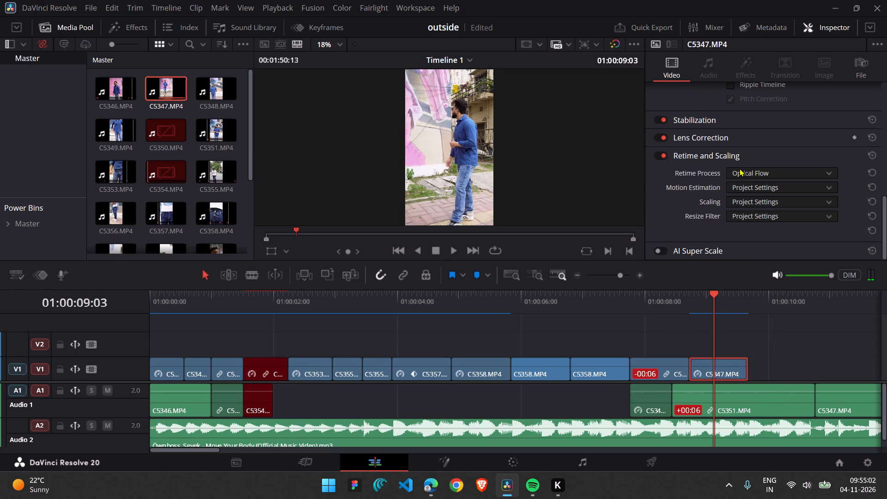
scroll(739, 168, up, 1)
drag(822, 158, 813, 158)
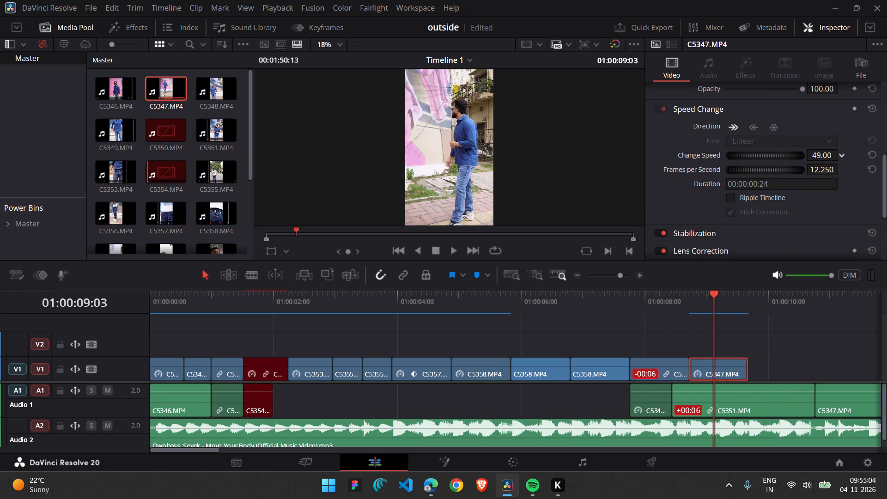
drag(813, 158, 816, 159)
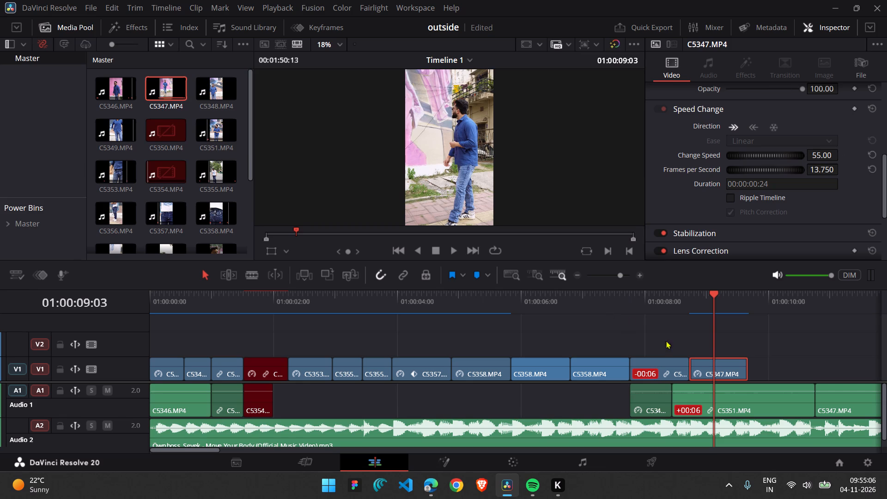
Set the playback speed of the second-to-last V1 clip, C5351.MP4, to 74%.
click(699, 299)
click(683, 298)
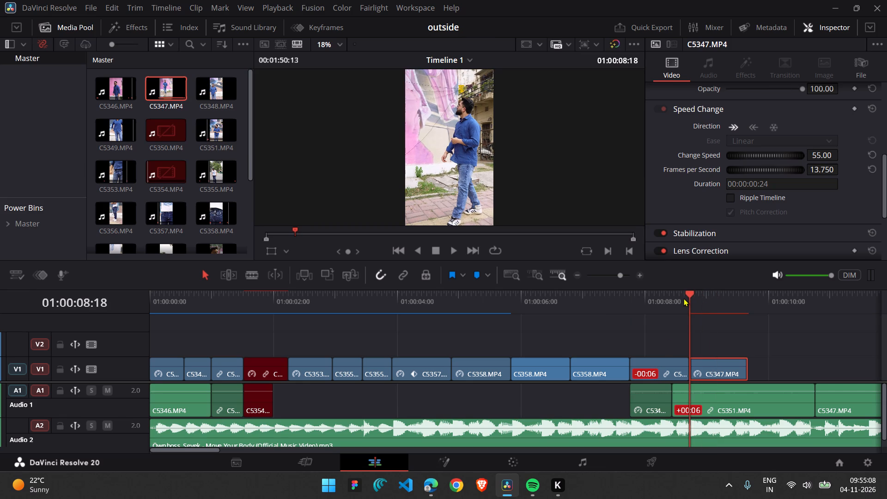
click(653, 299)
click(662, 367)
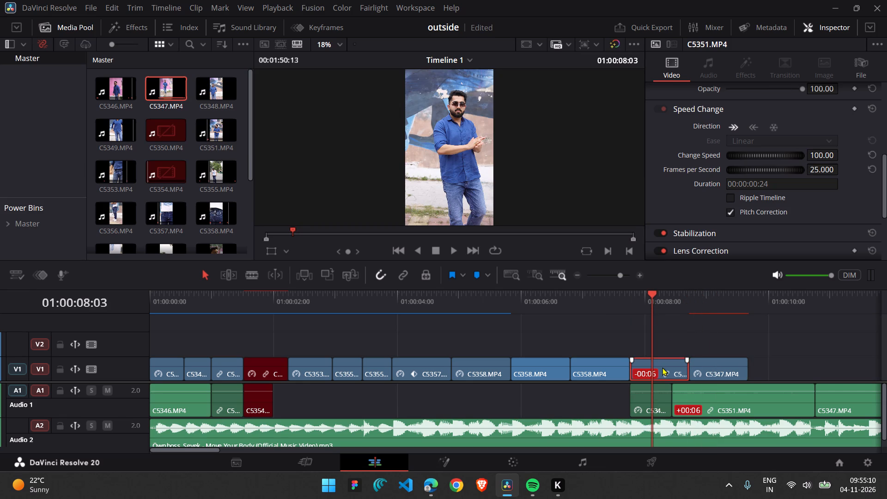
drag(820, 155, 809, 157)
drag(809, 157, 805, 157)
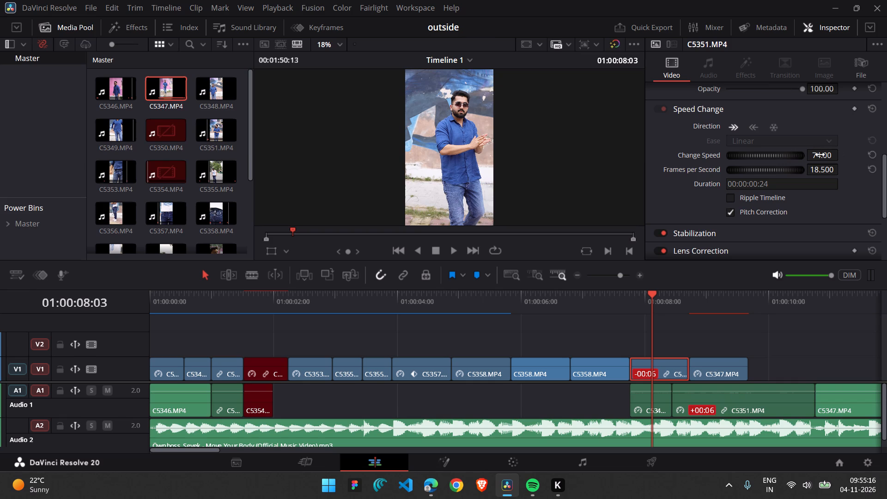
Set the retime process of the V1 clip C5351.MP4 to Optical Flow.
scroll(817, 198, down, 1)
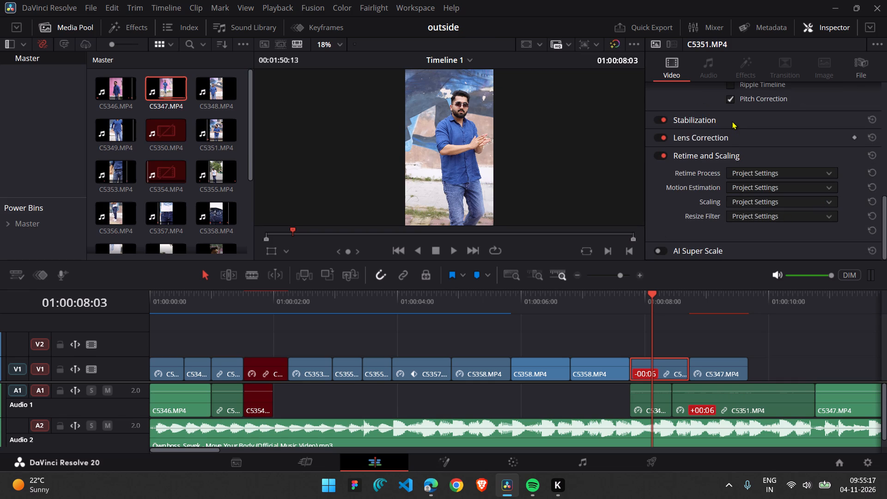
click(741, 175)
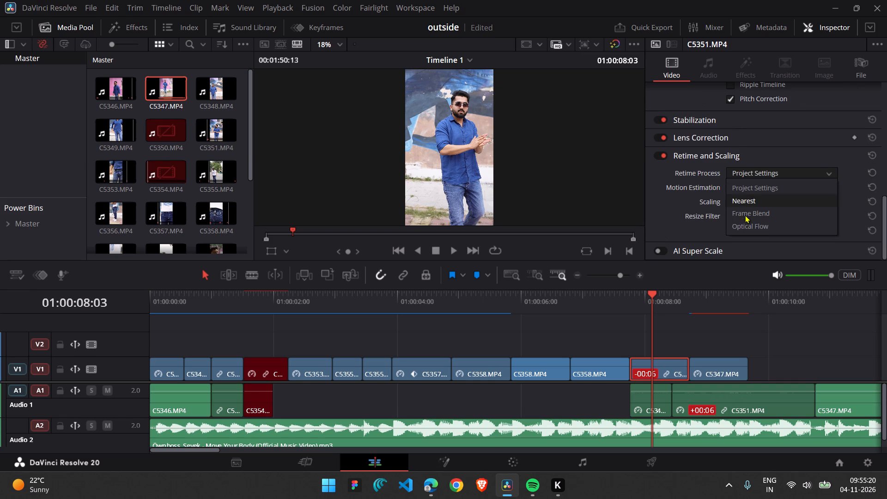
click(747, 228)
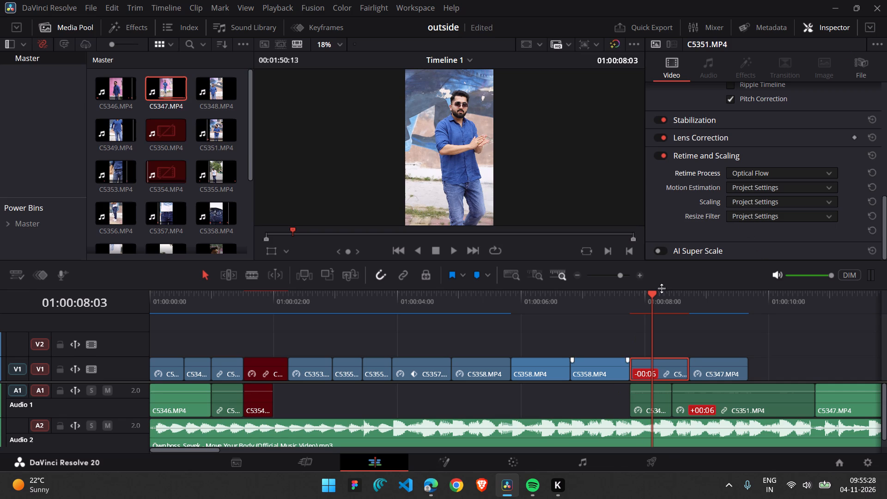
Play back the slowed C5351.MP4 and C5347.MP4 clips at the end of V1 twice.
click(684, 308)
key(space)
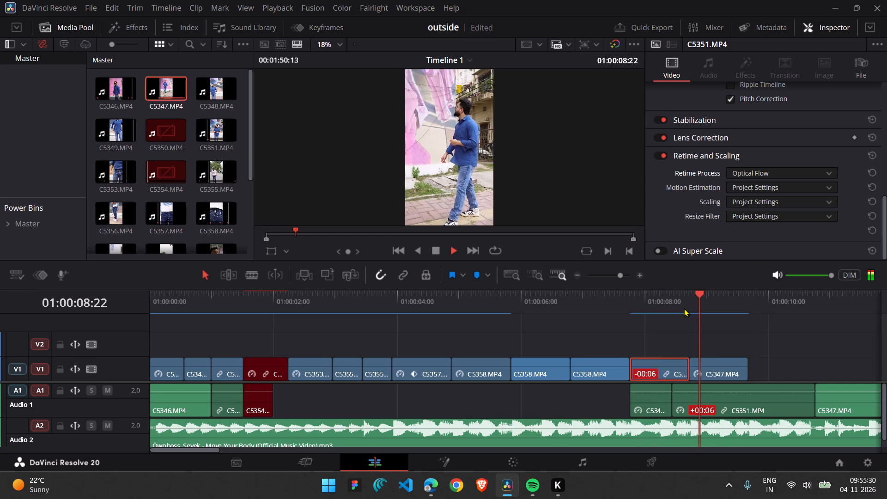
key(space)
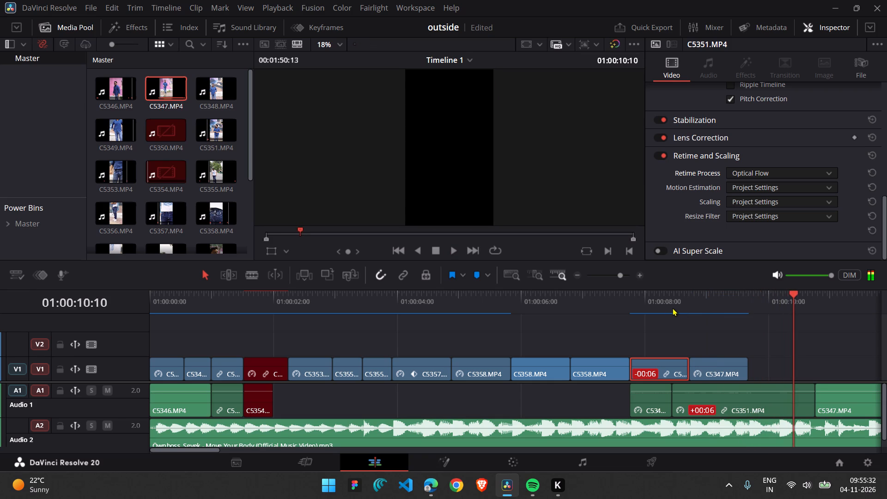
click(636, 306)
key(space)
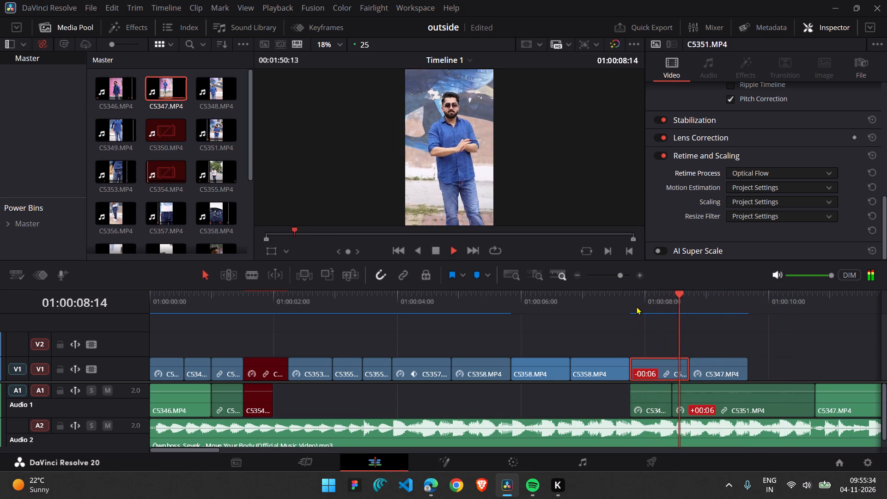
key(space)
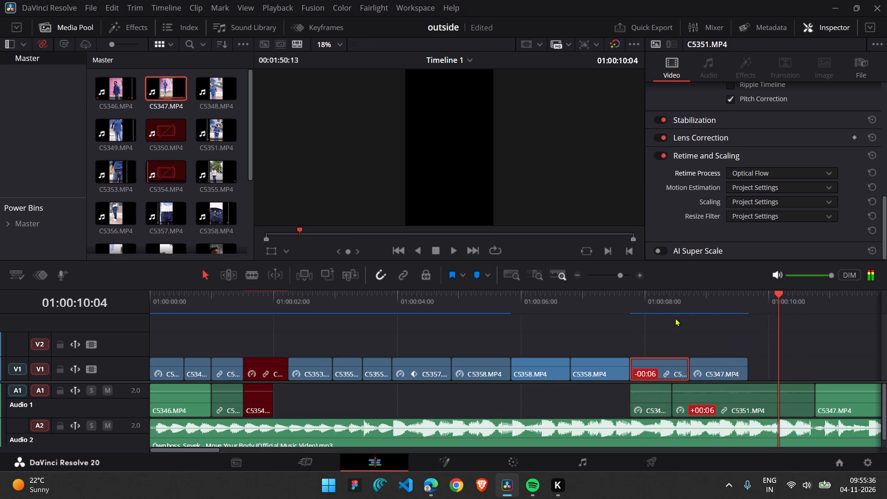
Place the playhead at the end of the last V1 clip, at 01:00:09:17.
click(752, 310)
click(736, 301)
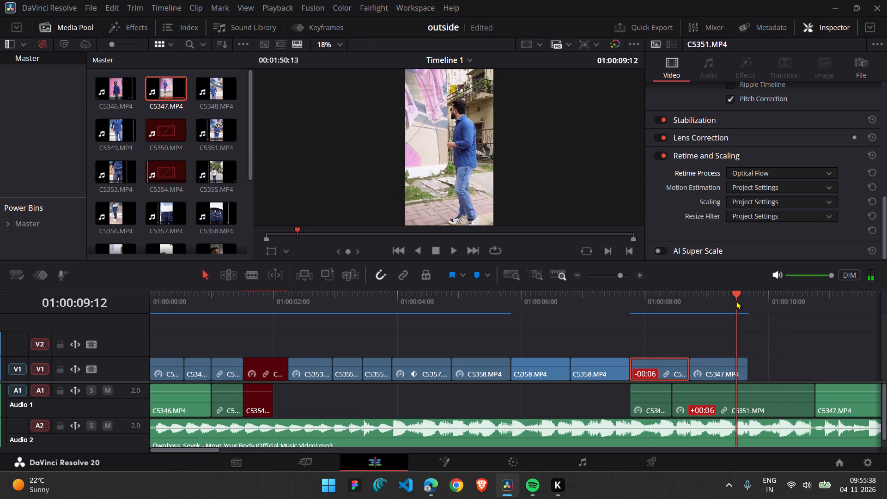
click(758, 300)
click(747, 298)
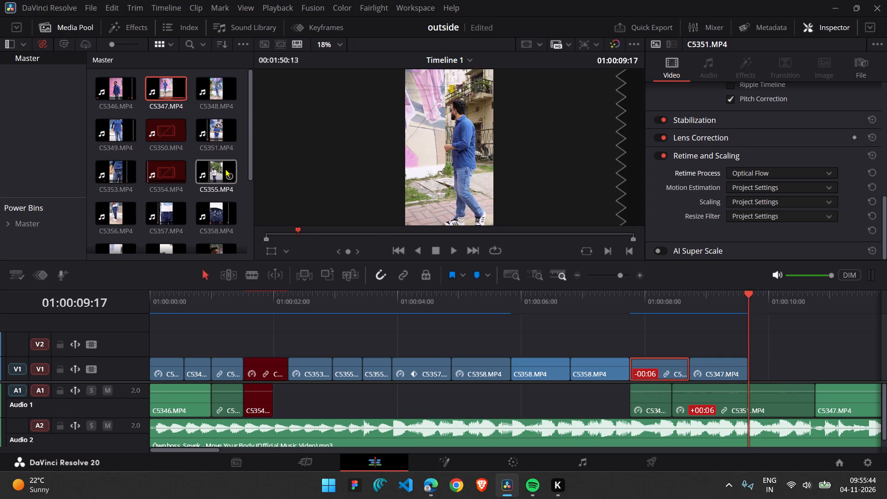
Look through the media pool and review C5353.MP4 in the source viewer, playing it in stages from 01:50:22:16 to 01:50:49:08.
scroll(173, 186, down, 2)
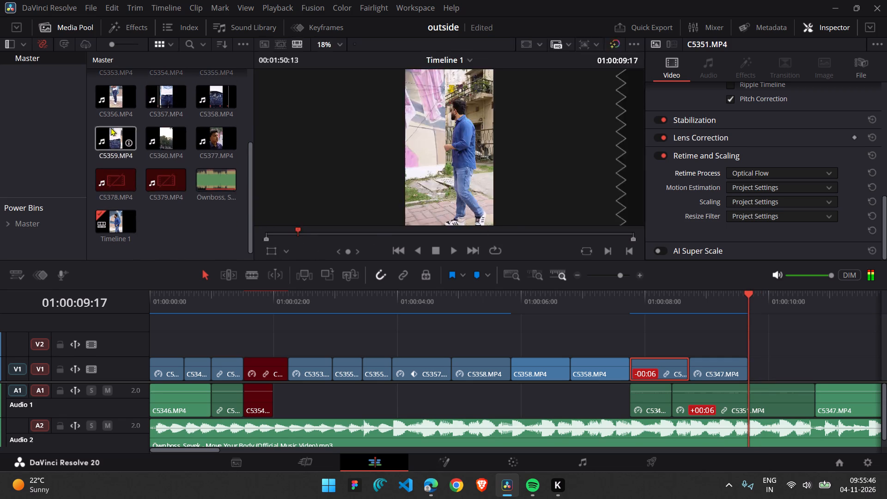
scroll(163, 134, up, 4)
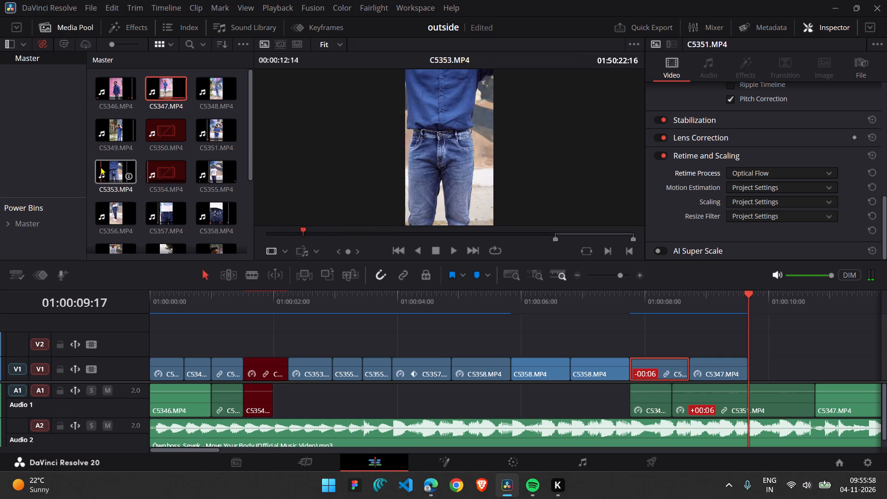
key(space)
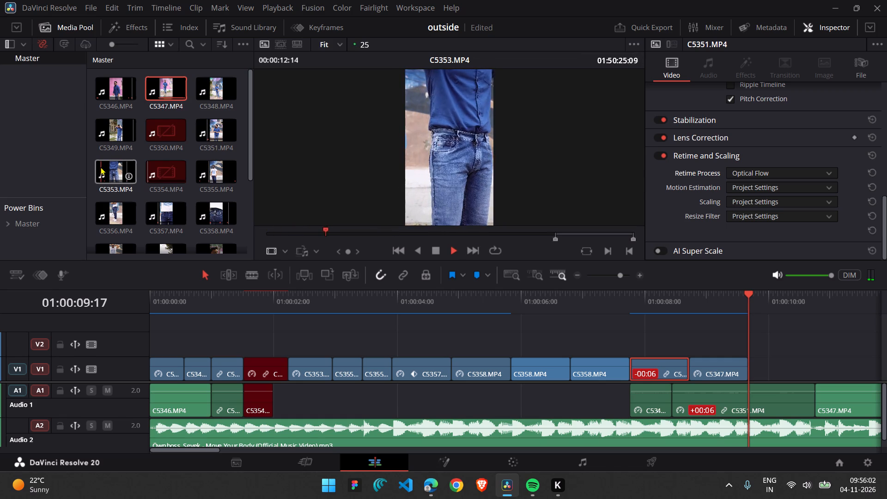
key(space)
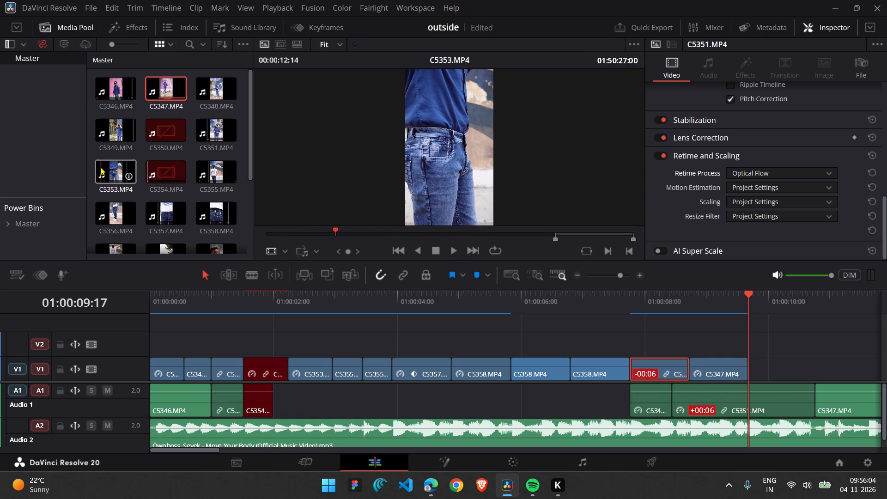
key(space)
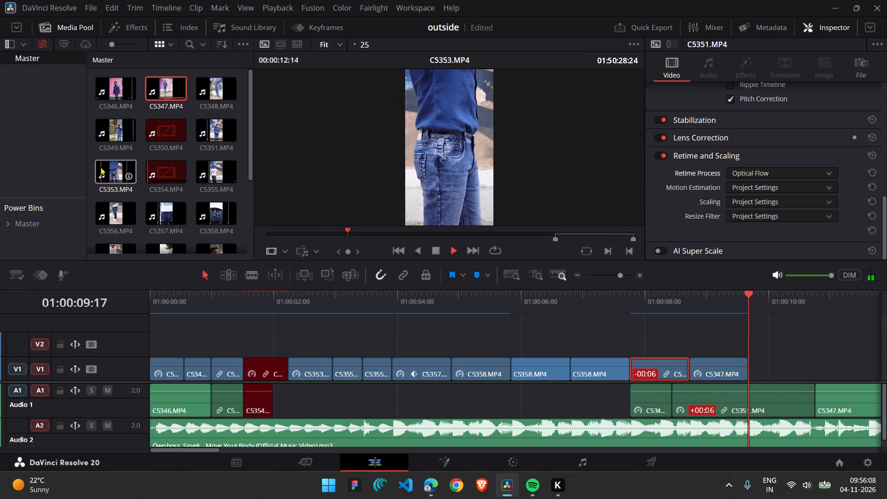
key(space)
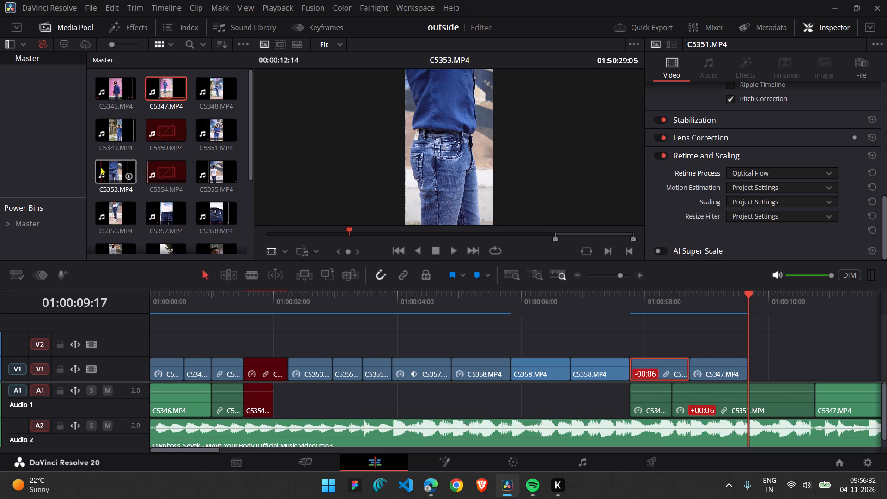
key(space)
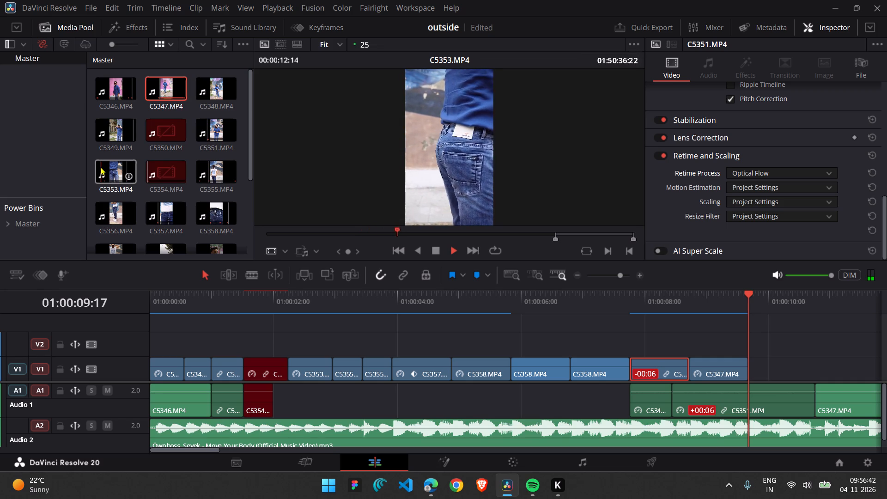
key(space)
key(space)
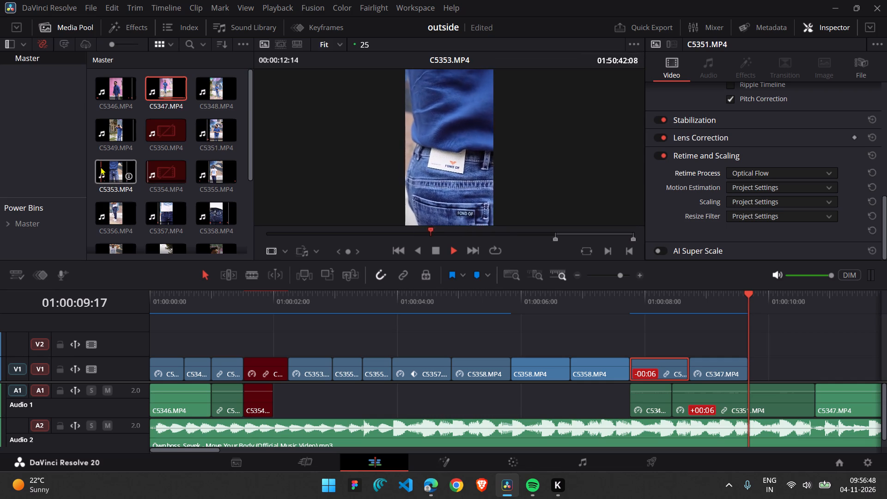
key(space)
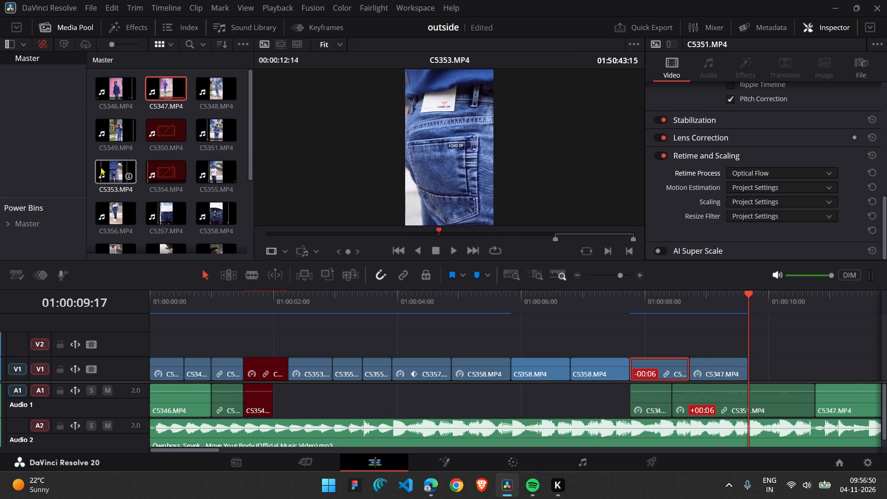
key(space)
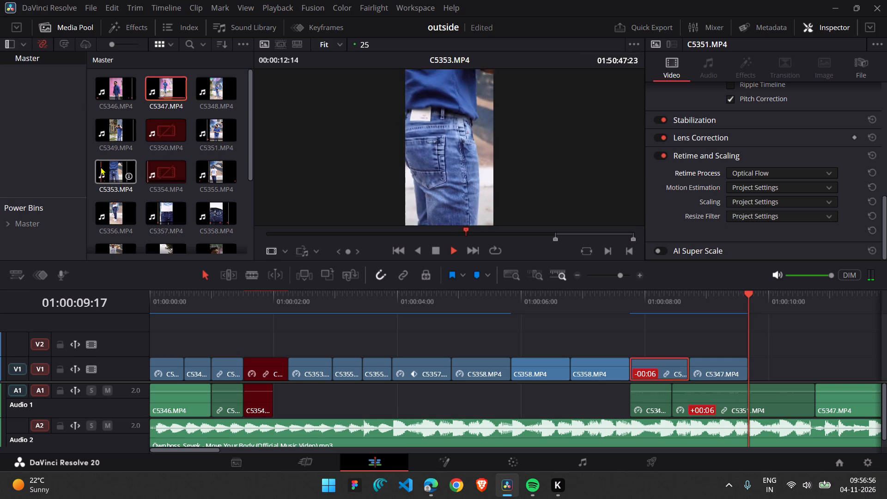
key(space)
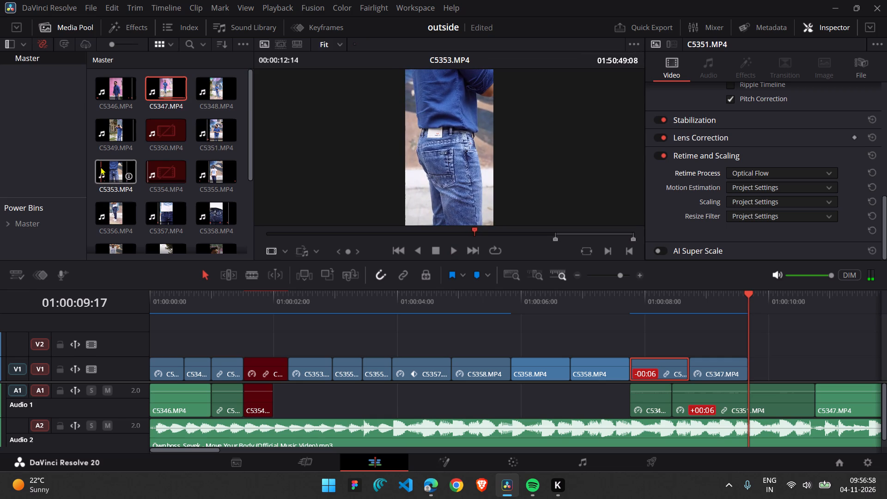
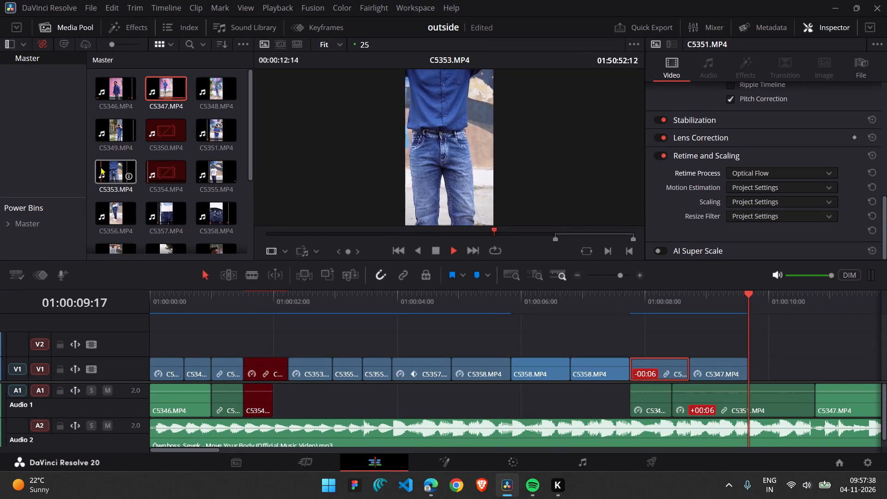
Stop C5353.MP4 in the source viewer and mark its In point at 01:50:52:24.
key(space)
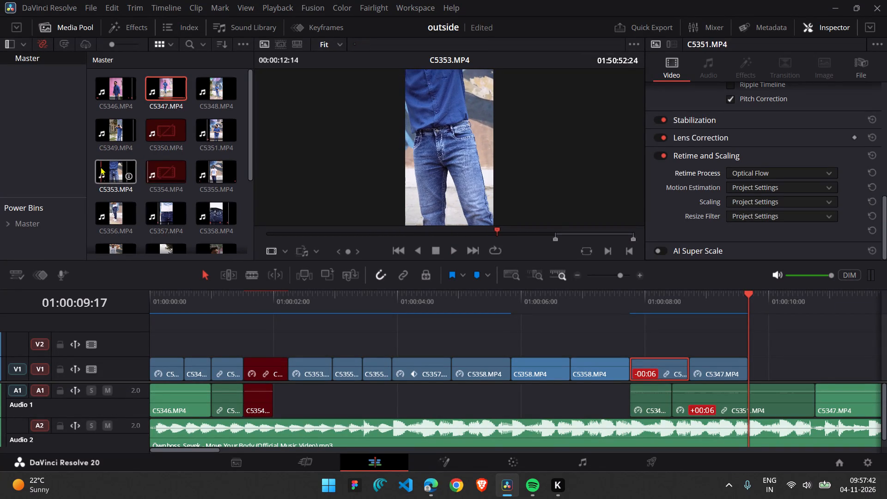
key(i)
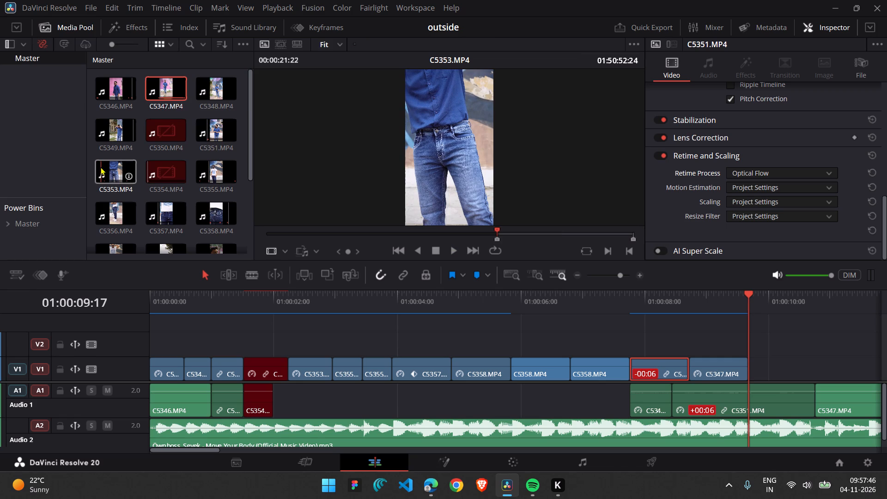
Add C5353.MP4 to V1 and position it directly after the C5347.MP4 clip, starting at 01:00:09:17.
drag(100, 167, 730, 292)
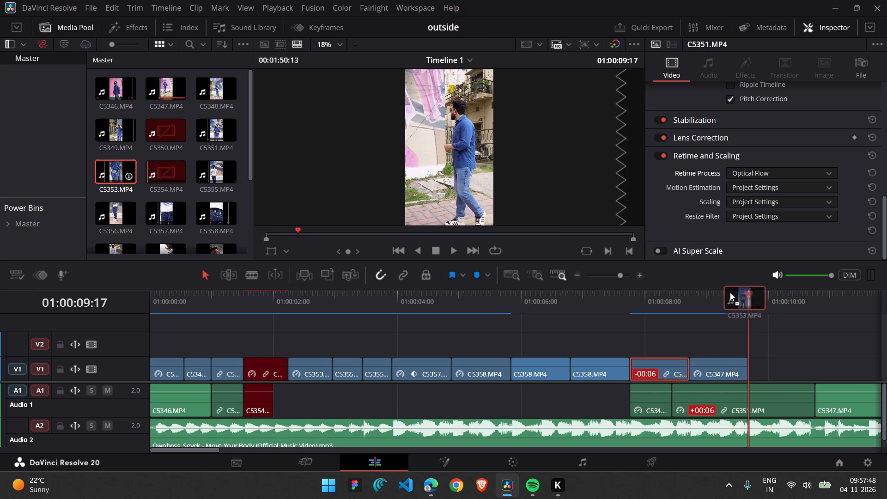
drag(730, 292, 790, 348)
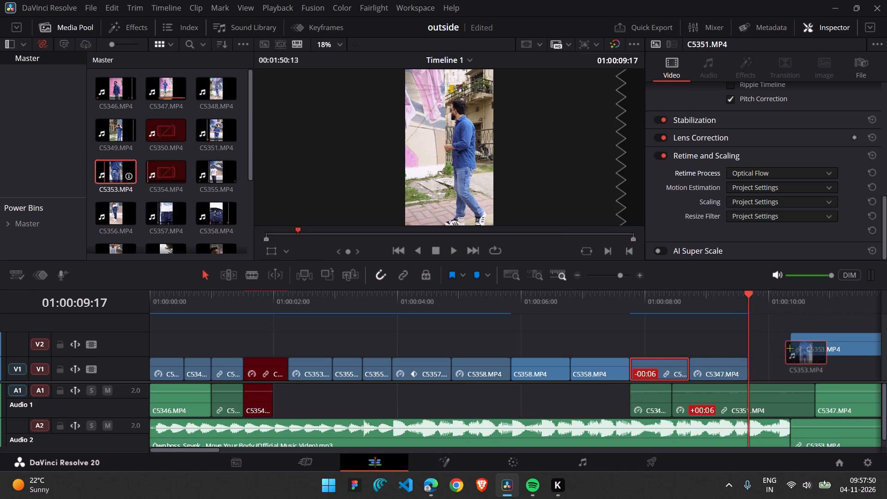
drag(790, 348, 813, 359)
drag(816, 369, 785, 373)
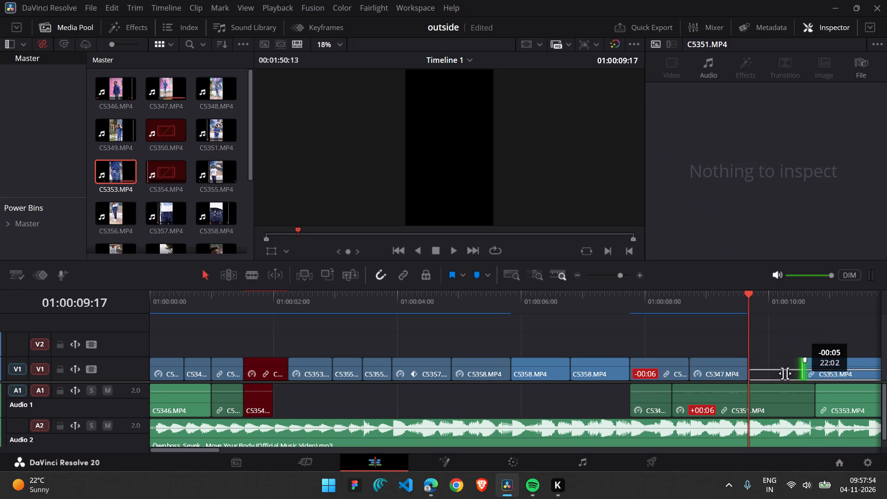
drag(785, 373, 779, 374)
drag(813, 377, 784, 375)
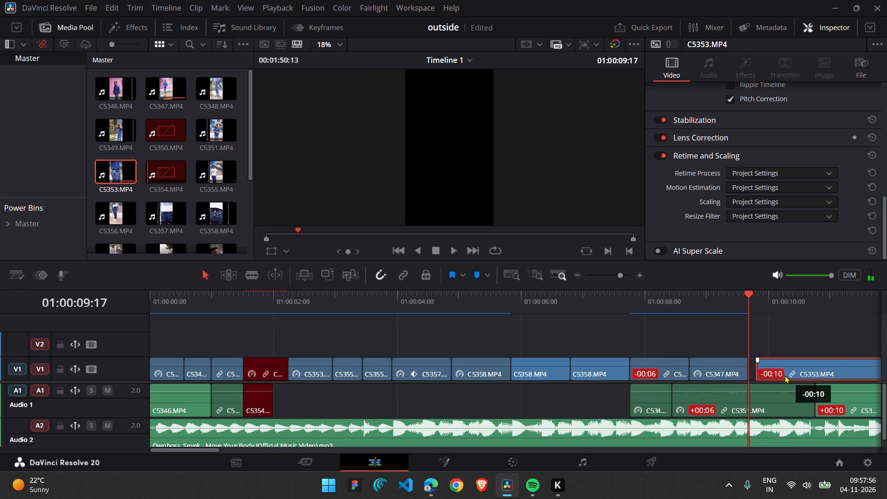
drag(784, 375, 783, 375)
Play into the new C5353.MP4 clip up to 01:00:10:20 and move the V1 clip to start there.
key(space)
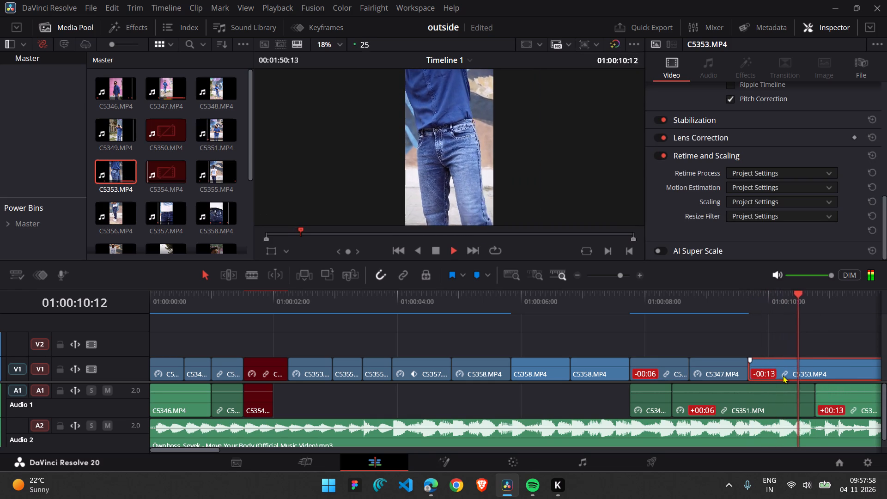
key(space)
drag(788, 368, 449, 359)
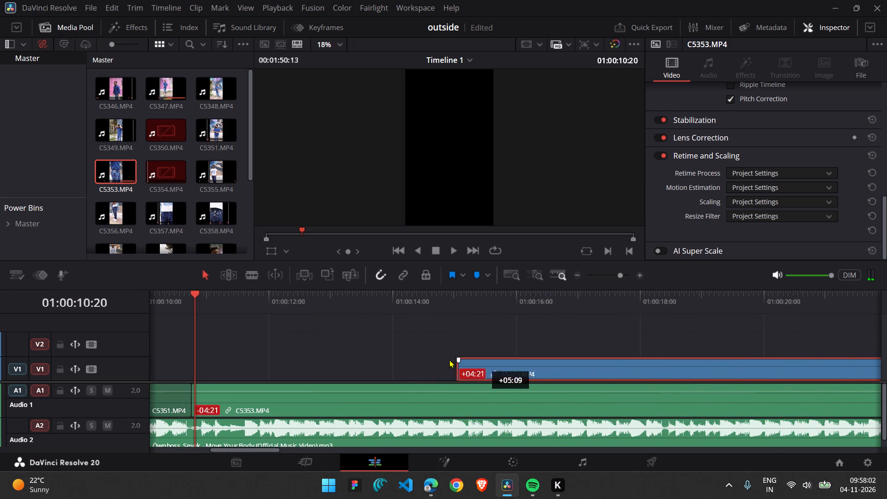
drag(449, 359, 363, 364)
scroll(363, 364, right, 1)
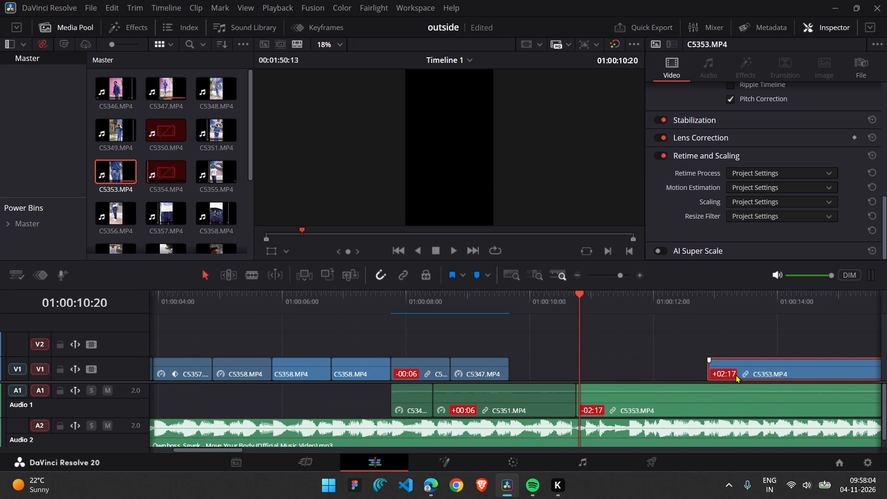
drag(735, 374, 611, 366)
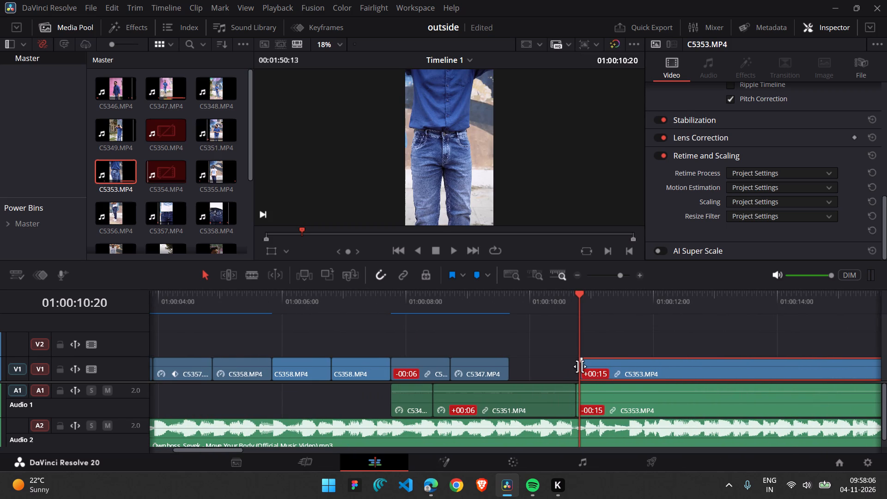
Extend the start of the V1 clip C5353.MP4 back to the end of C5347.MP4, at 01:00:09:17.
drag(585, 370, 519, 347)
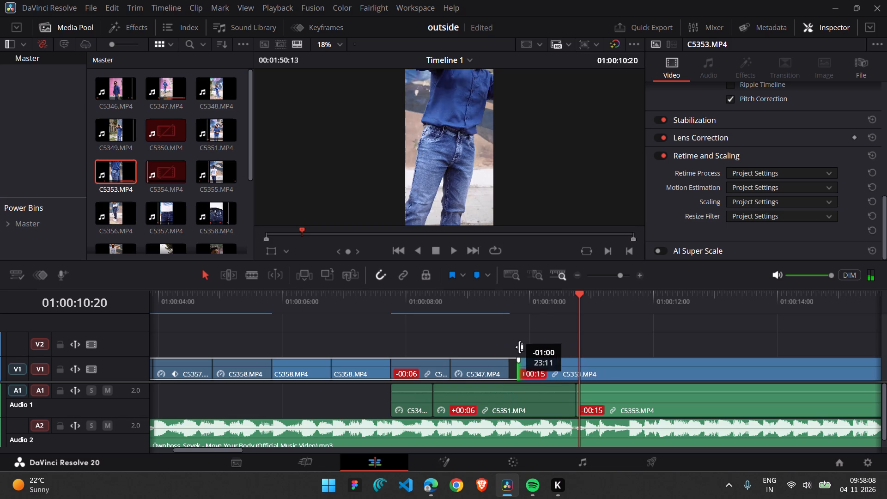
drag(519, 347, 520, 347)
Play the start of C5353.MP4 on V1 repeatedly against the music to judge where the clip should be cut.
click(511, 298)
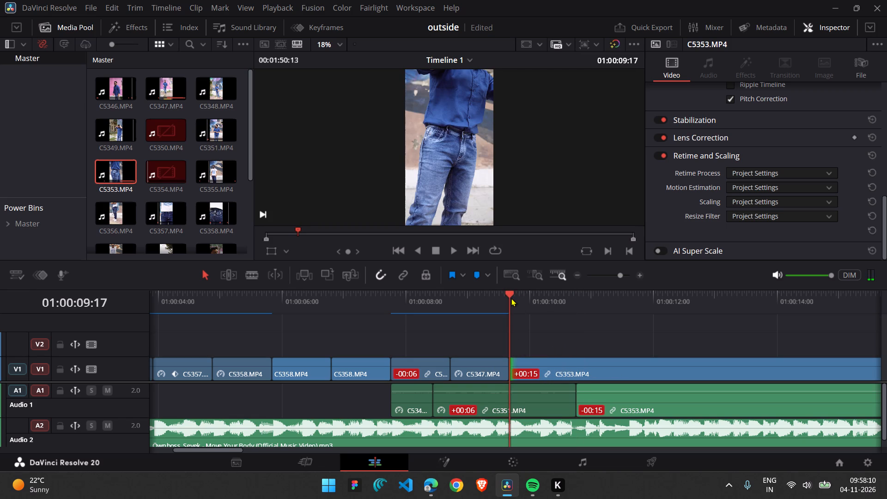
key(space)
key(space)
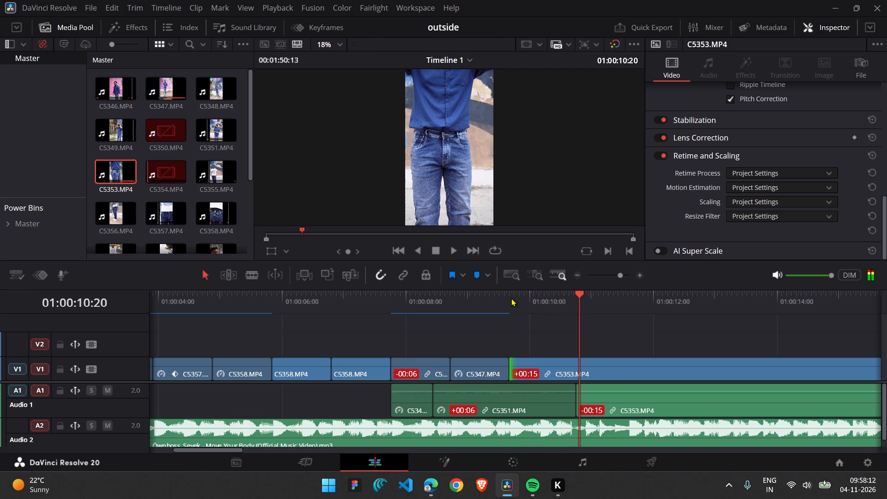
click(520, 300)
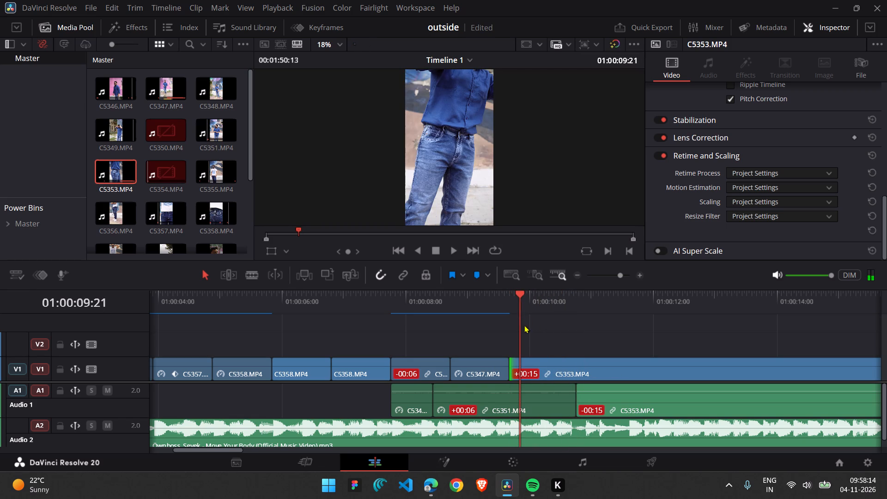
key(space)
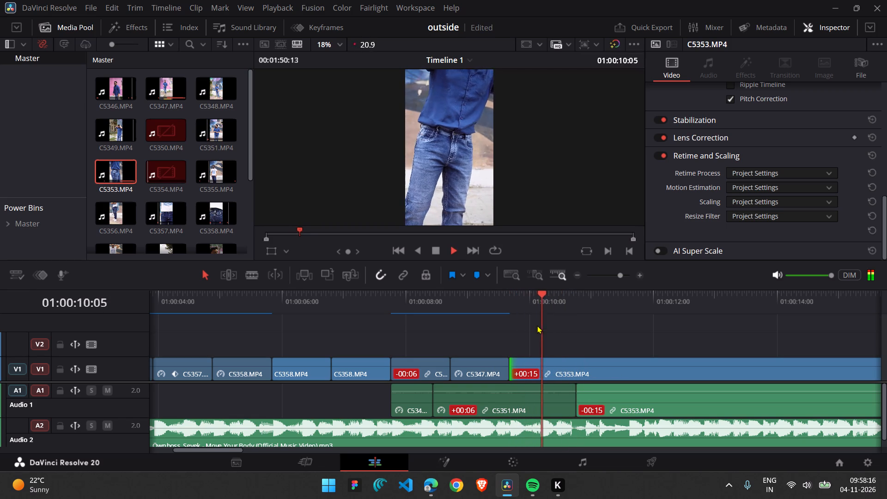
key(space)
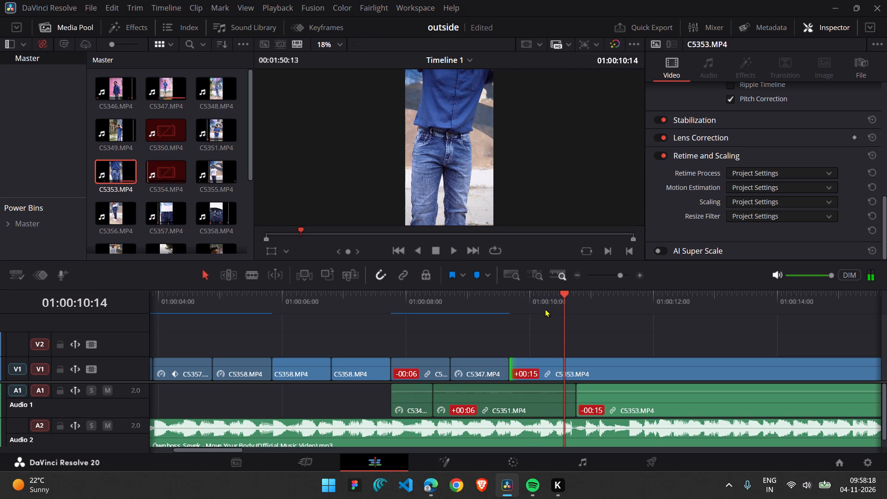
click(518, 308)
key(space)
key(space)
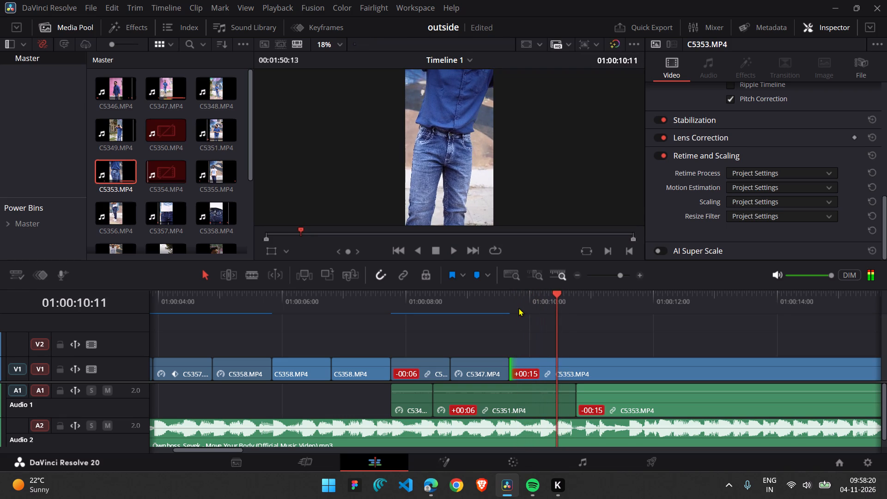
key(space)
key(space)
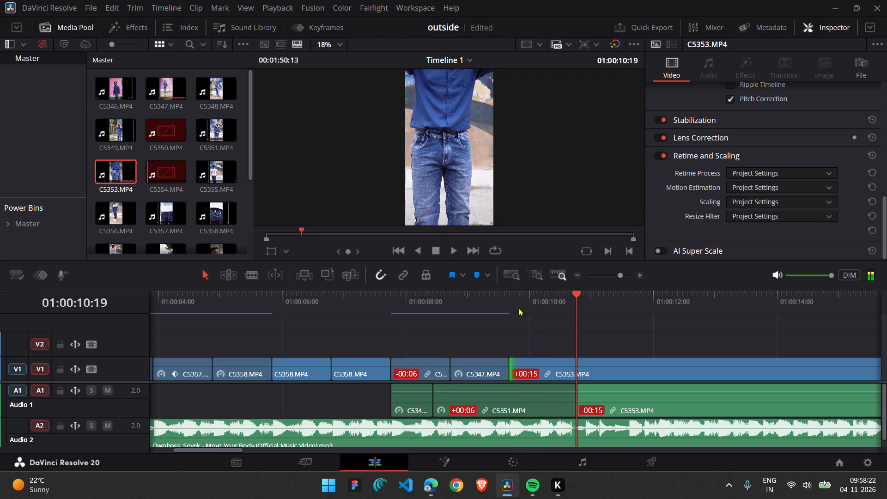
click(553, 303)
key(space)
key(space)
key(space)
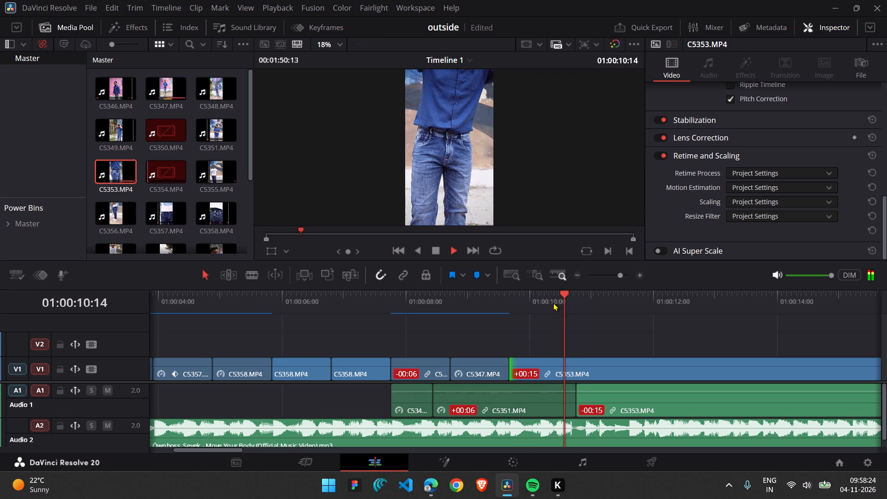
key(space)
click(561, 304)
click(558, 303)
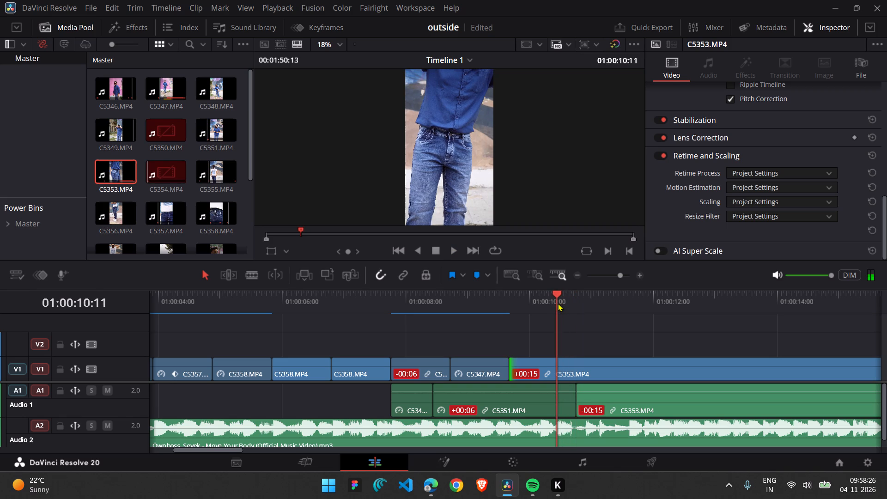
click(552, 301)
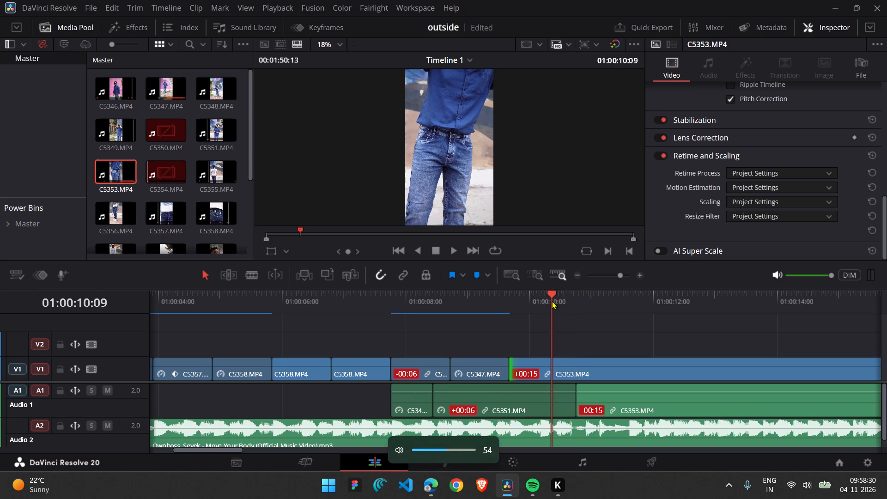
key(space)
key(space)
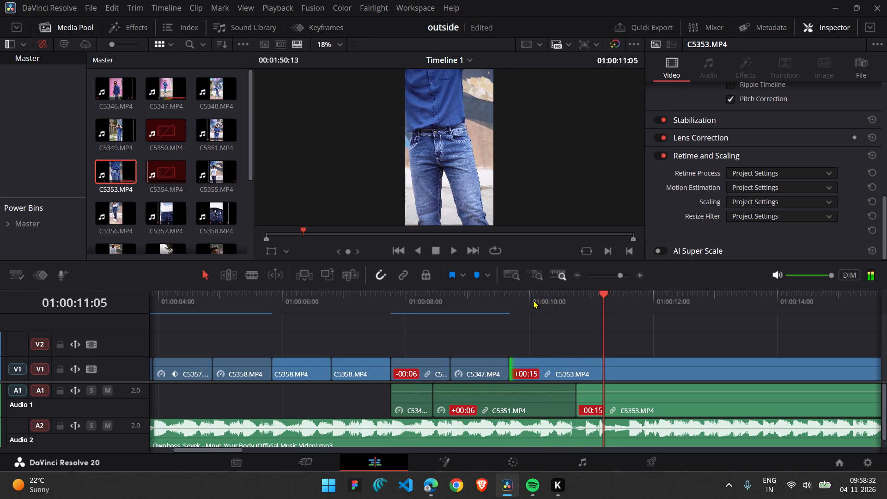
click(510, 301)
key(space)
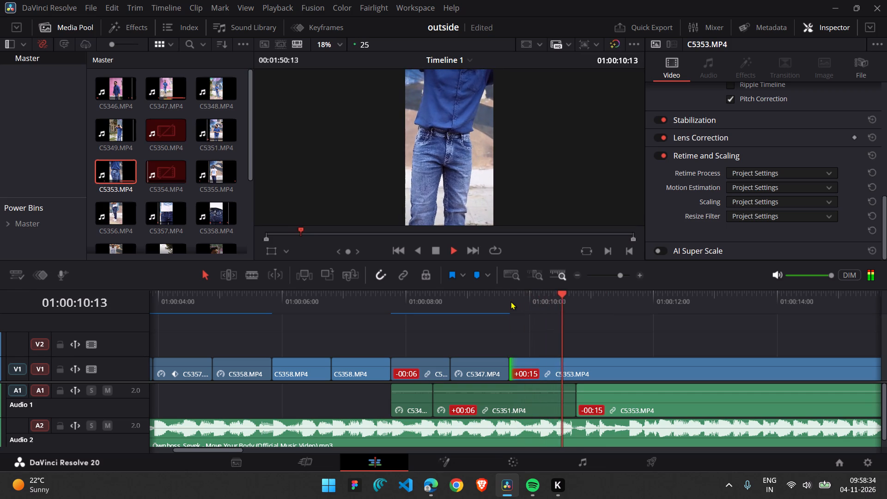
key(space)
click(510, 301)
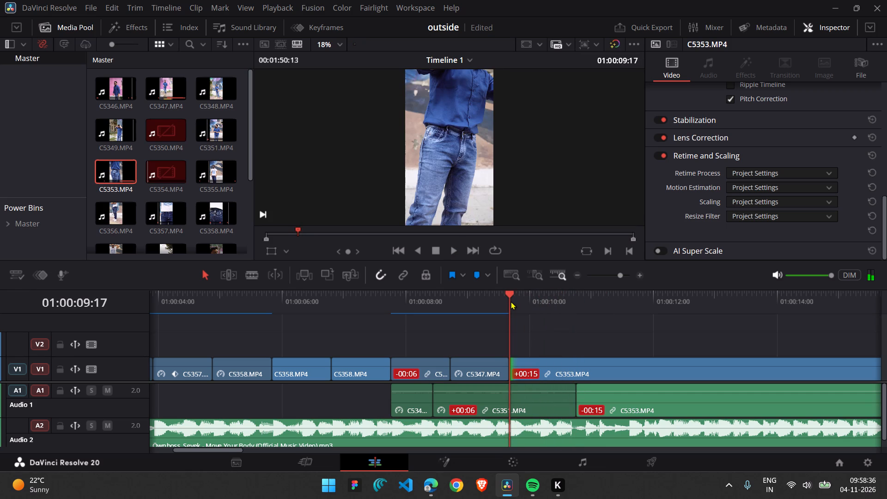
key(space)
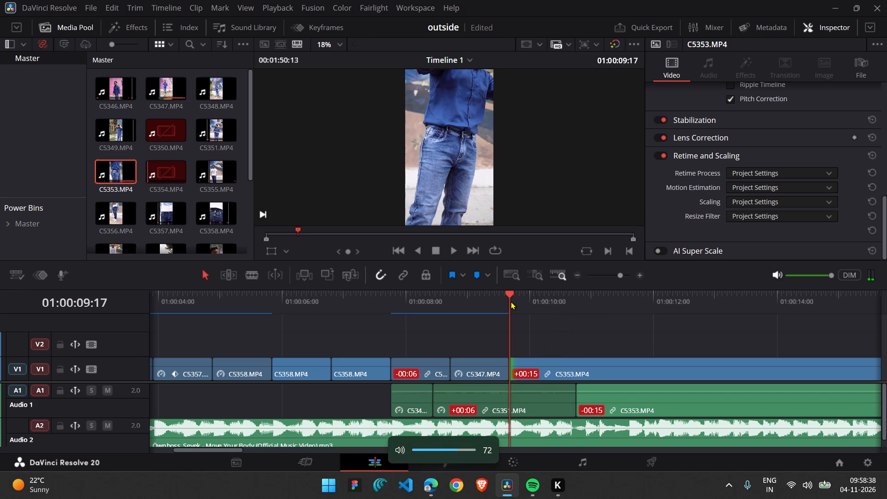
key(space)
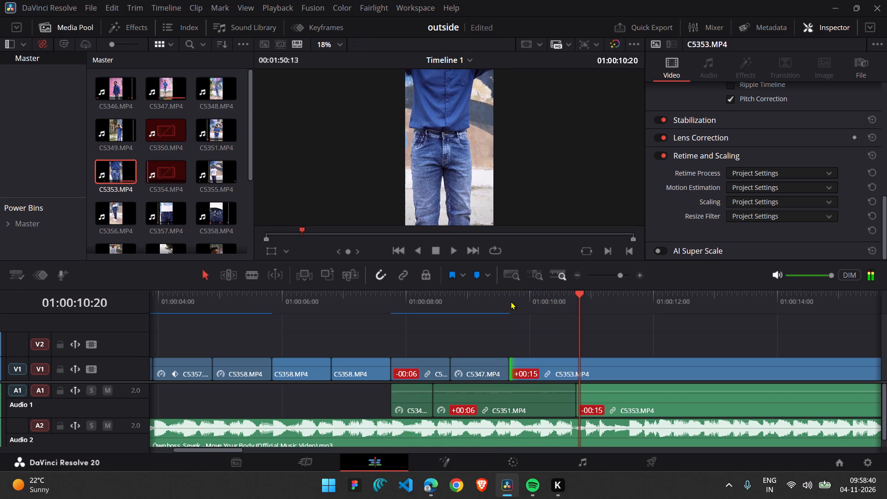
Split the V1 clip C5353.MP4 at 01:00:10:16 and delete the part after the cut.
key(Left)
key(Left)
key(Left)
key(Left)
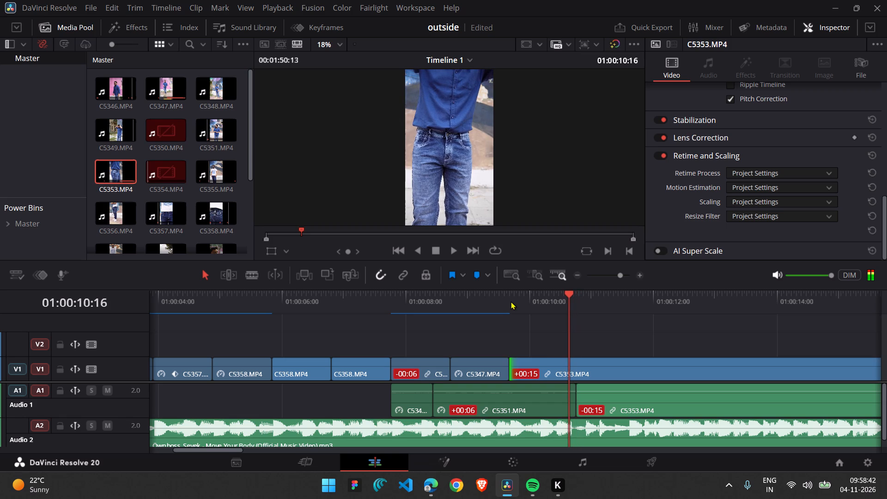
click(538, 365)
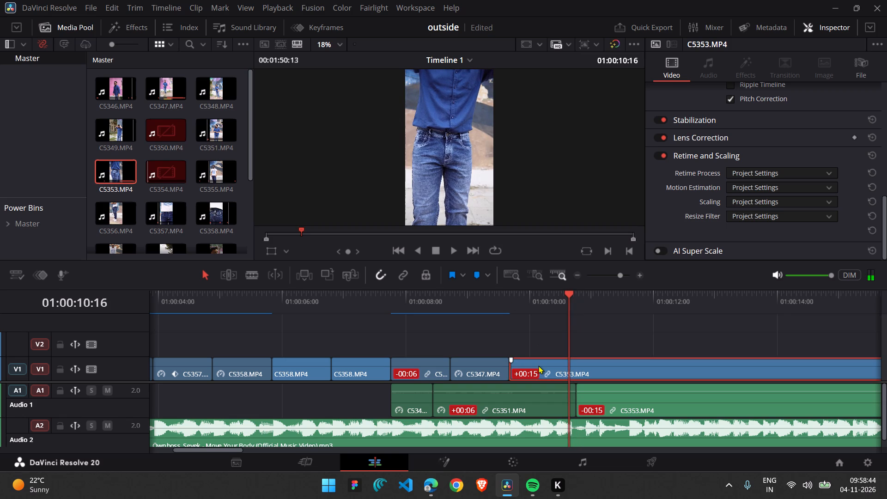
key(ctrl+b)
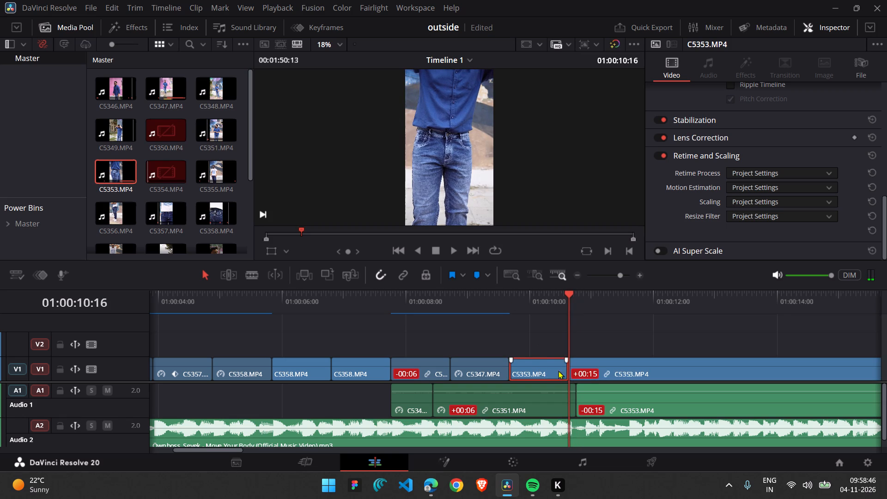
click(587, 372)
key(BackSpace)
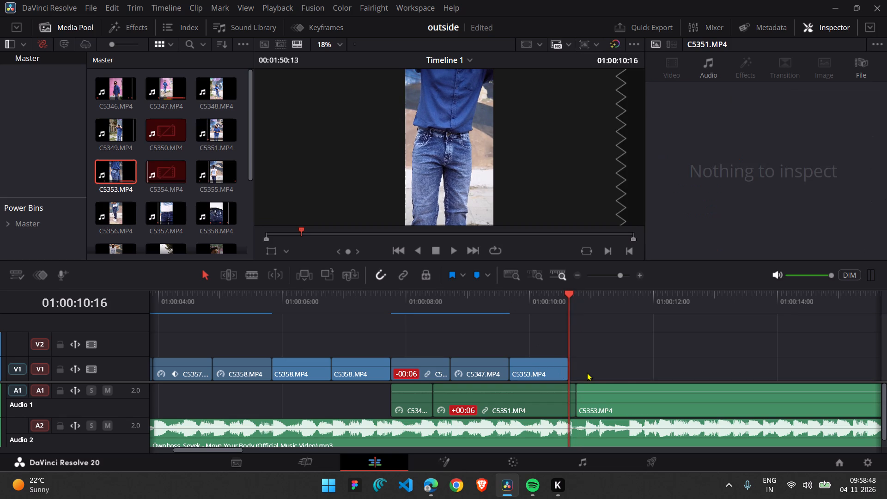
Play back the V1 edit from 01:00:07:03 into the trimmed C5353.MP4 clip.
click(509, 307)
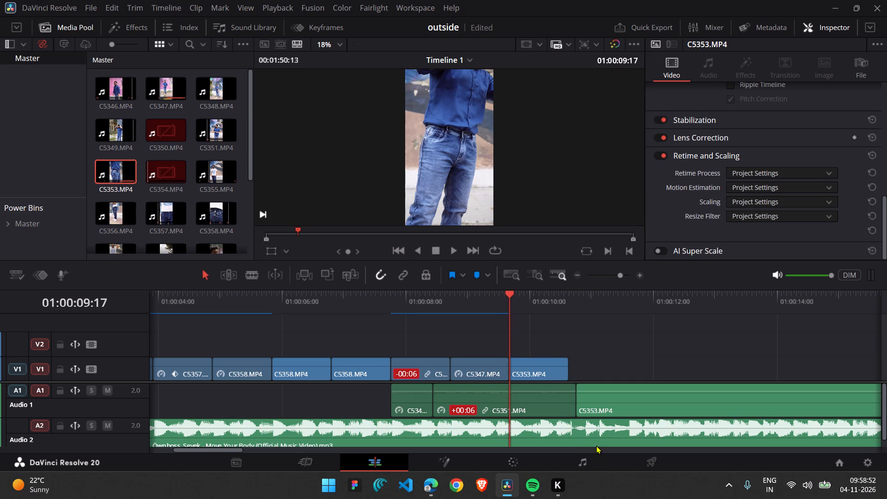
click(594, 320)
click(351, 302)
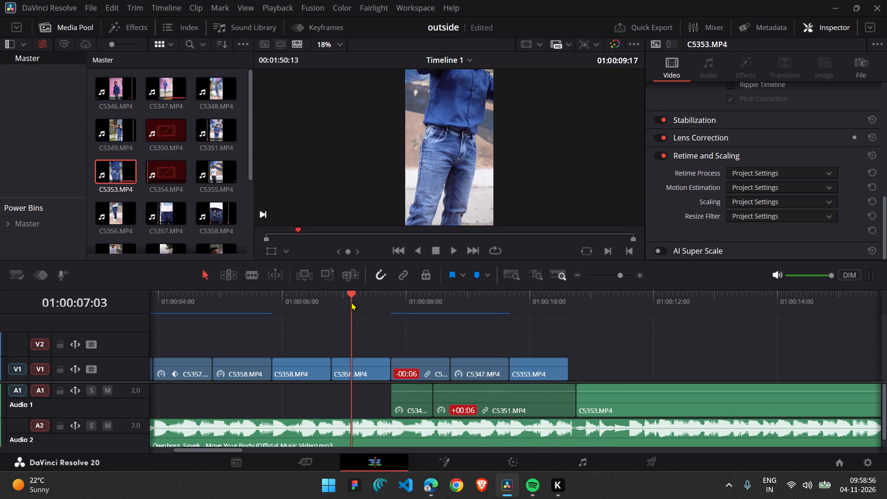
key(space)
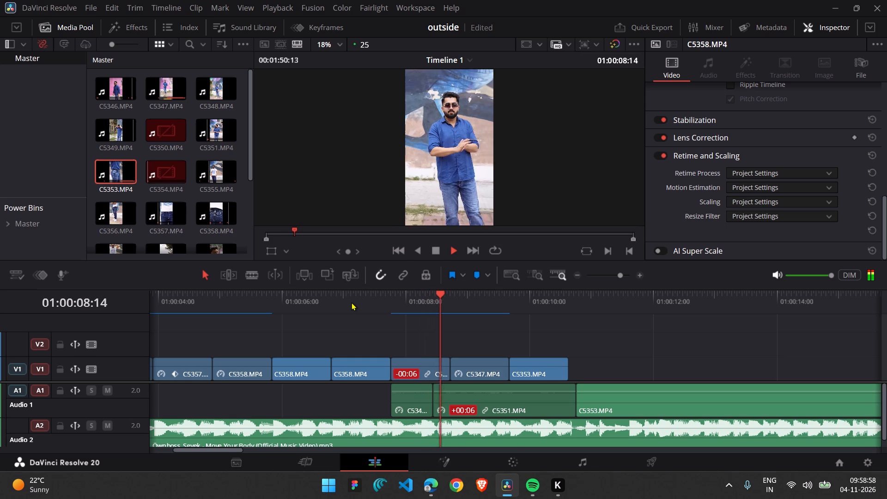
key(space)
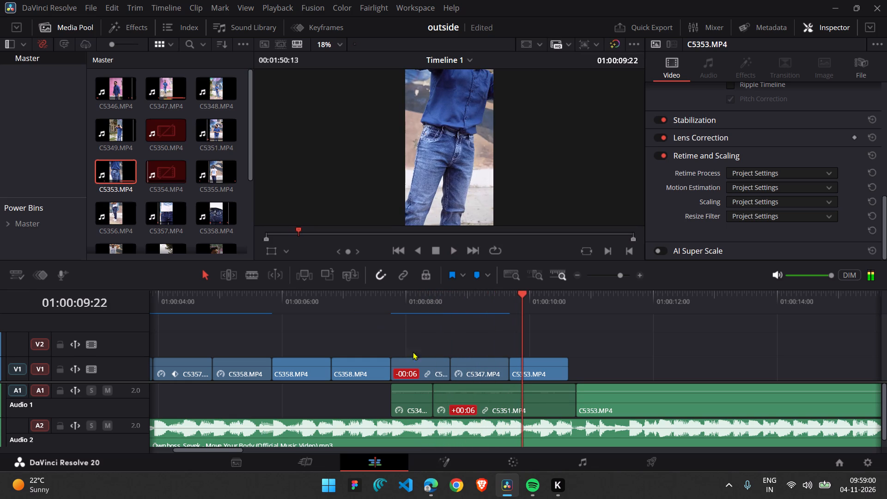
Enlarge the last V1 clip C5353.MP4 to zoom 1.230 and shift its position to X 48, Y 200.
click(525, 360)
scroll(675, 157, up, 1)
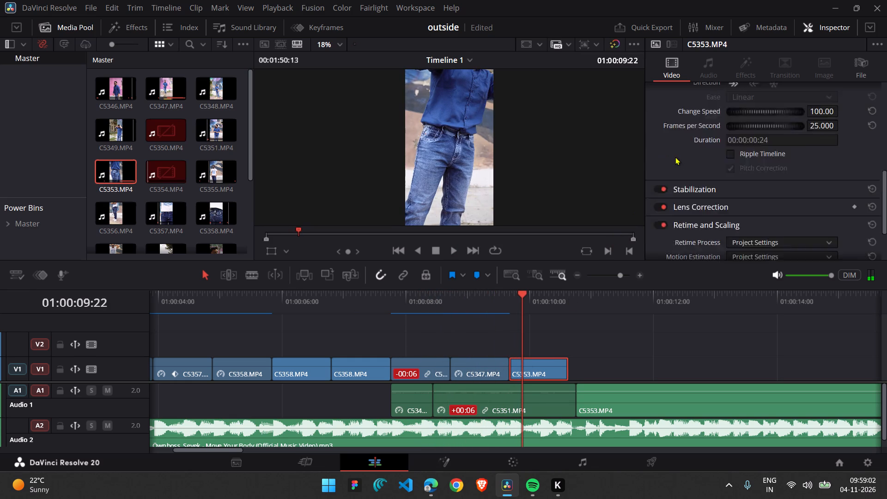
scroll(675, 157, up, 1)
drag(741, 105, 744, 105)
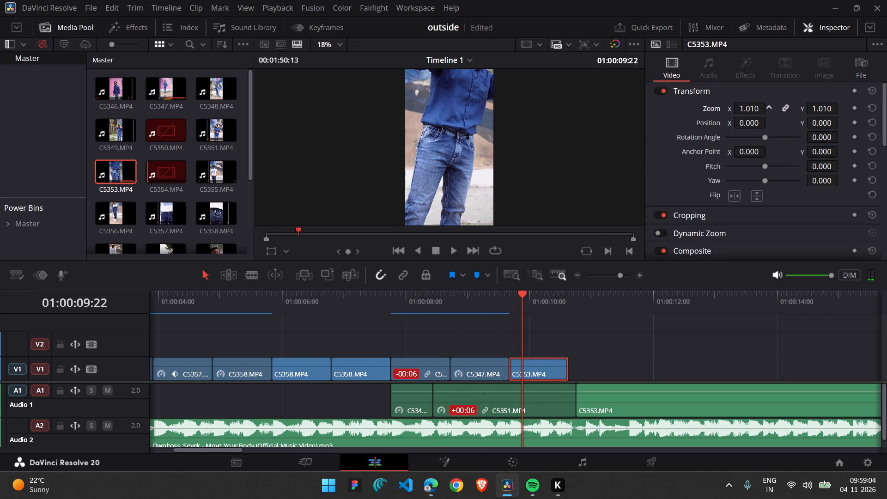
drag(744, 105, 747, 106)
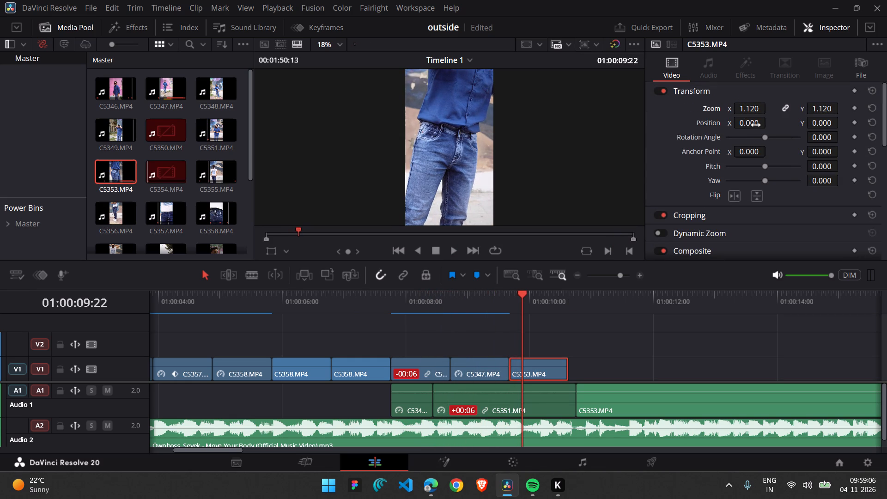
drag(744, 106, 751, 109)
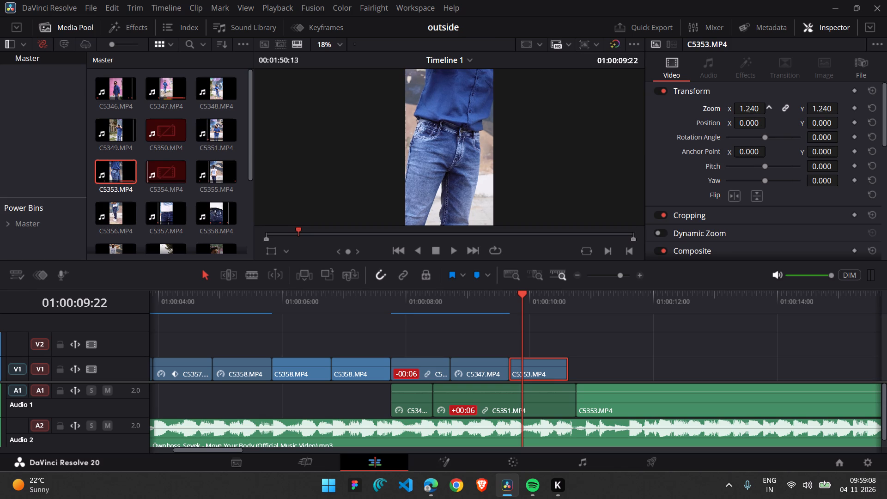
drag(751, 109, 751, 109)
drag(749, 123, 749, 123)
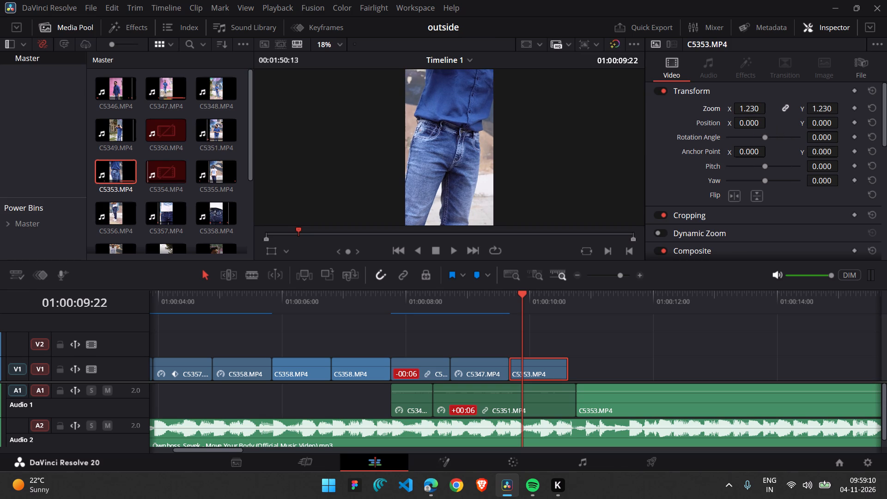
drag(749, 123, 777, 122)
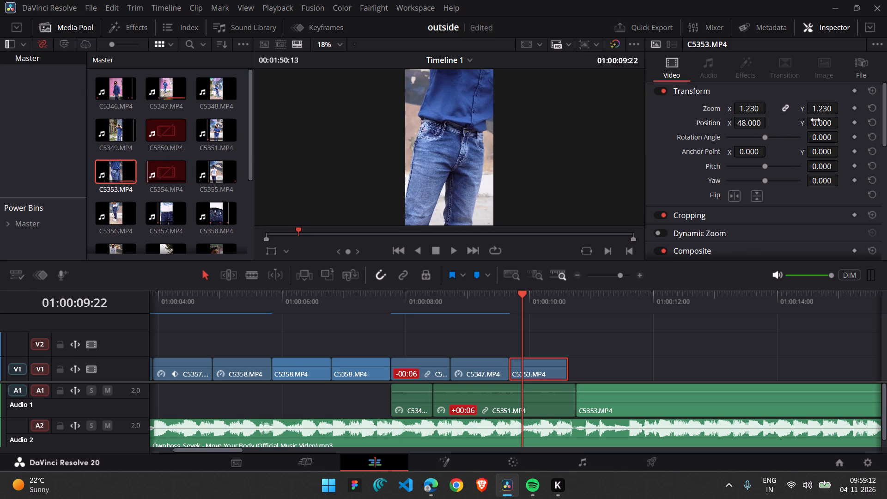
drag(815, 120, 508, 258)
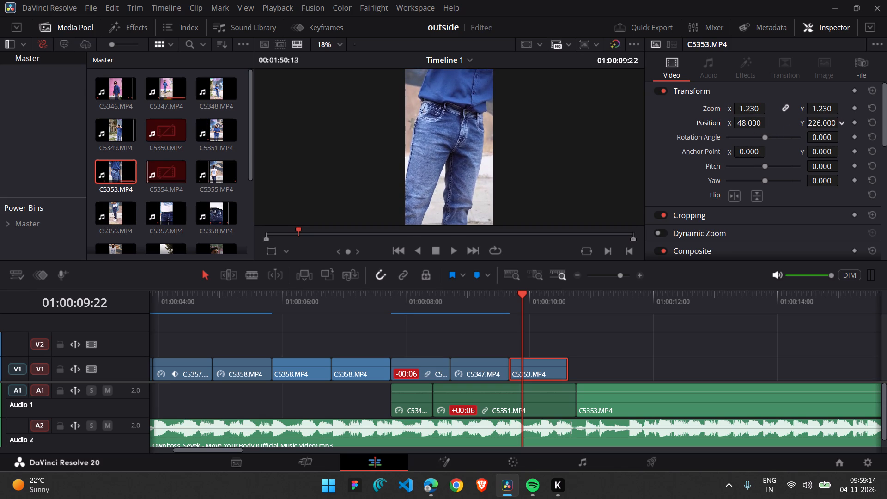
drag(508, 258, 498, 262)
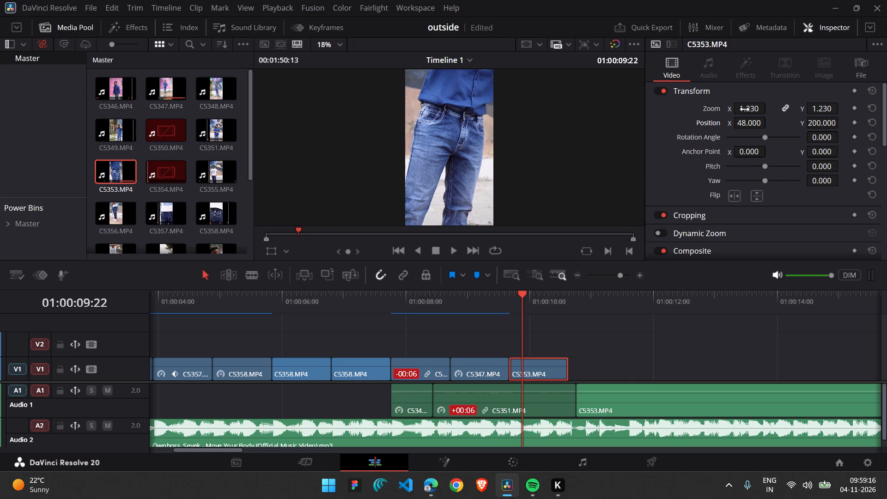
Reframe the same clip tighter on the jeans with zoom 1.610 and position Y 553.
drag(745, 110, 756, 111)
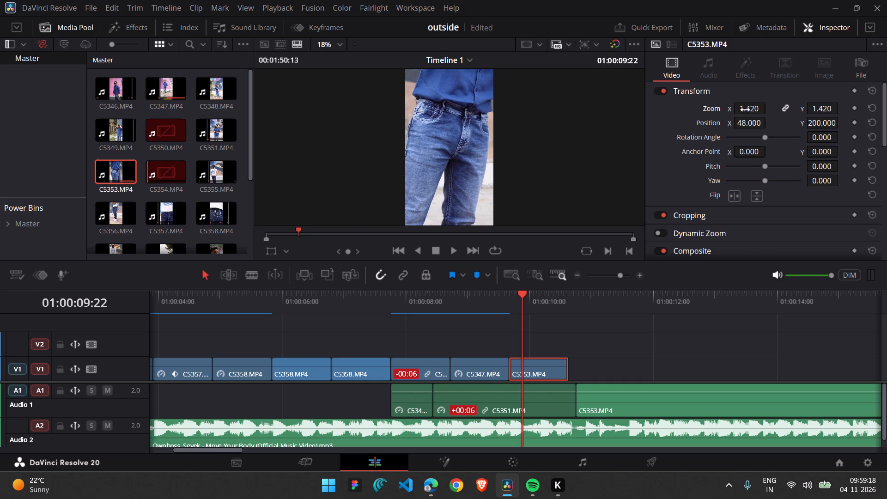
drag(821, 123, 485, 229)
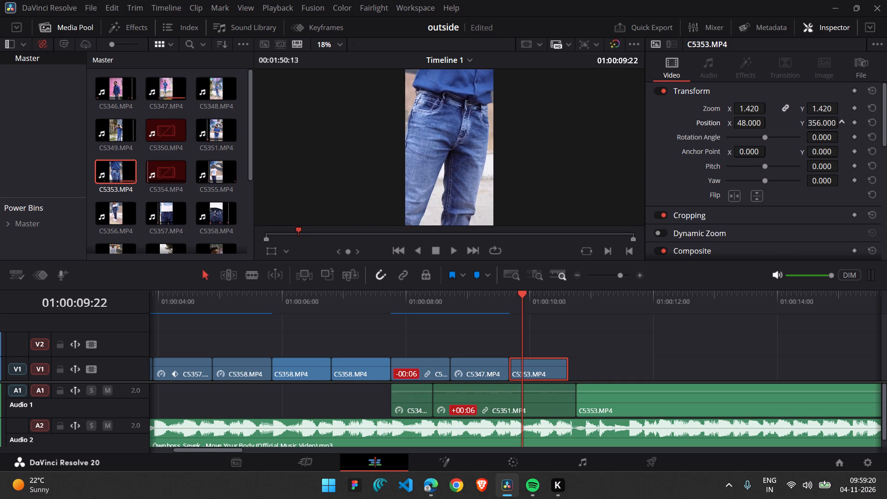
drag(485, 229, 487, 232)
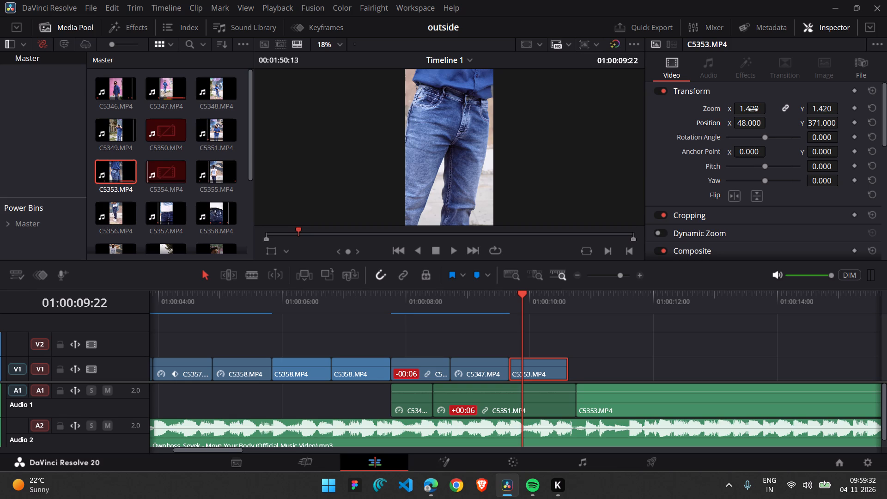
drag(753, 110, 769, 112)
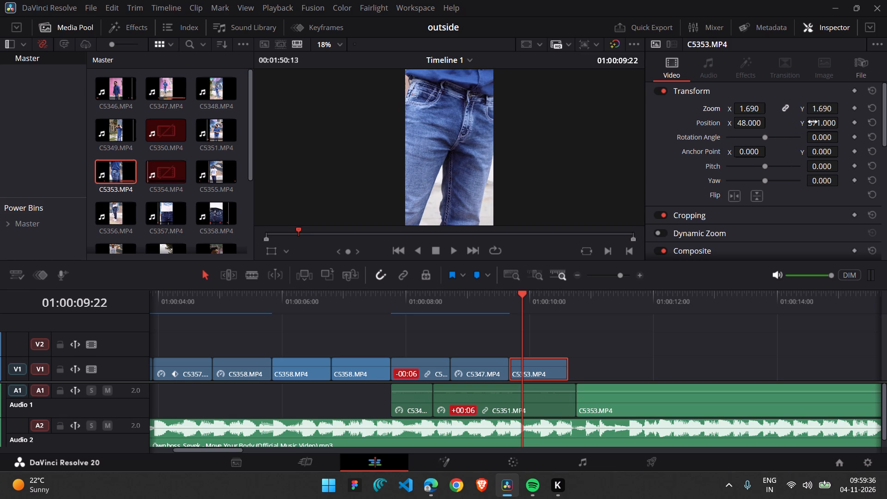
drag(813, 122, 506, 234)
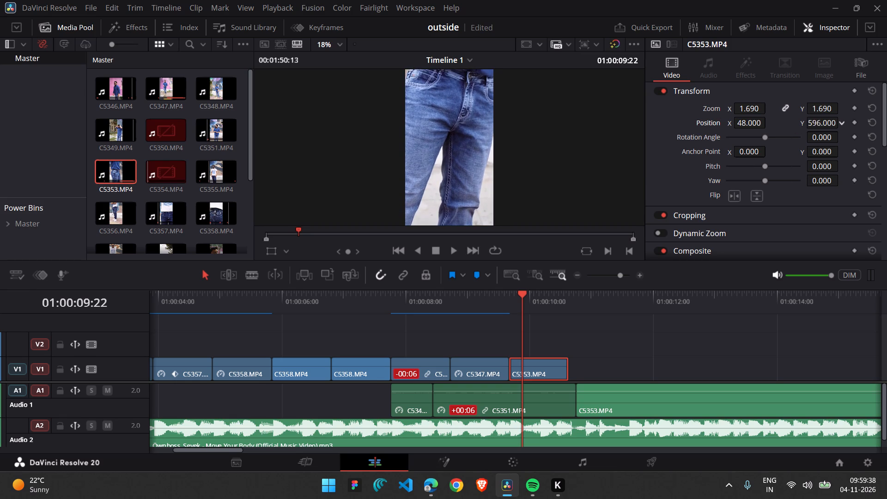
drag(506, 234, 483, 232)
drag(750, 109, 746, 108)
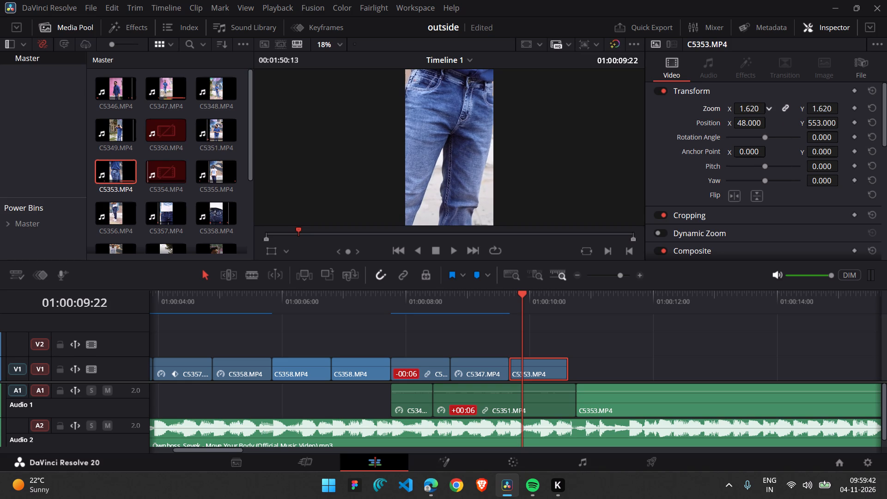
drag(746, 108, 745, 107)
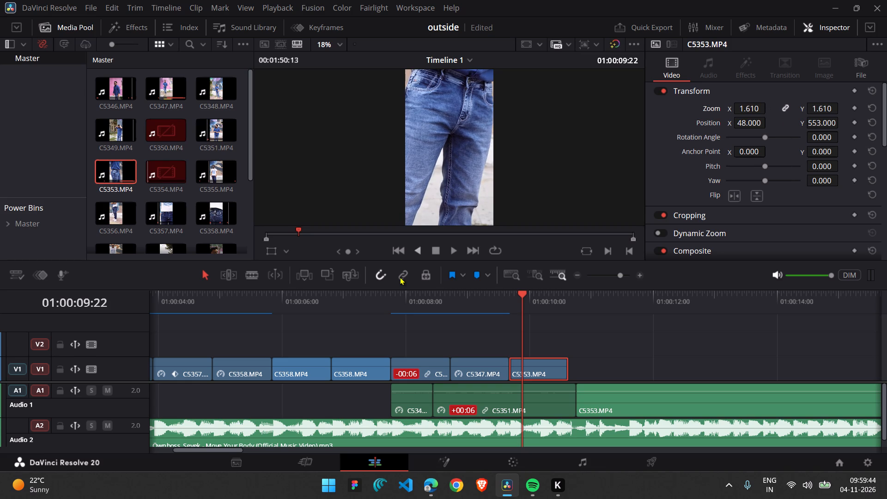
Play the cut from C5347.MP4 into the reframed C5353.MP4 clip on V1.
click(503, 290)
key(space)
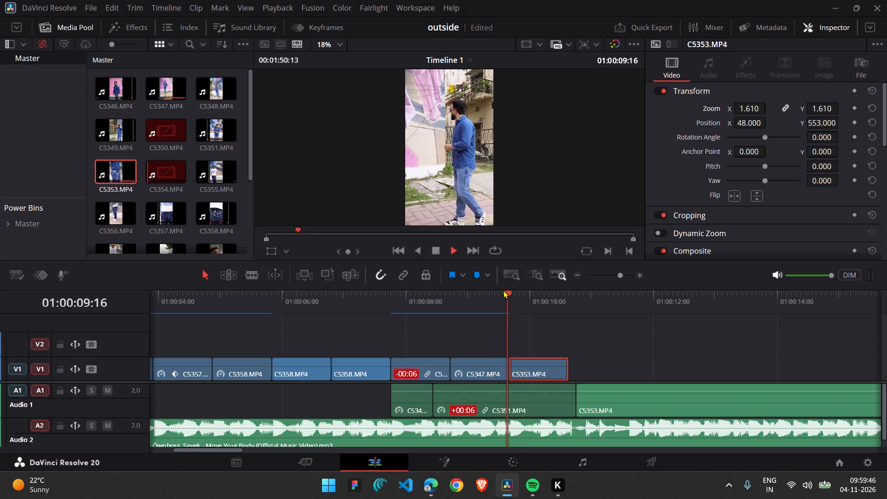
key(space)
click(521, 308)
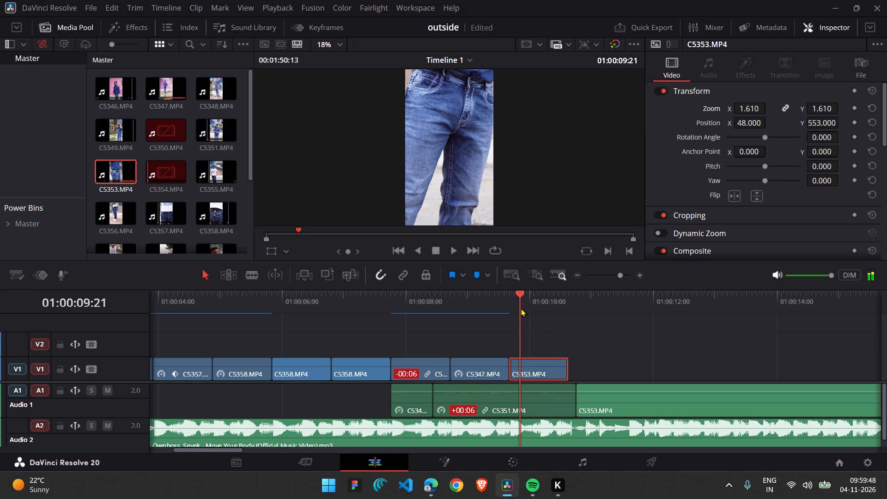
Change the retime process of the V1 clip C5353.MP4 and set its speed to 58.
click(541, 363)
scroll(720, 209, down, 1)
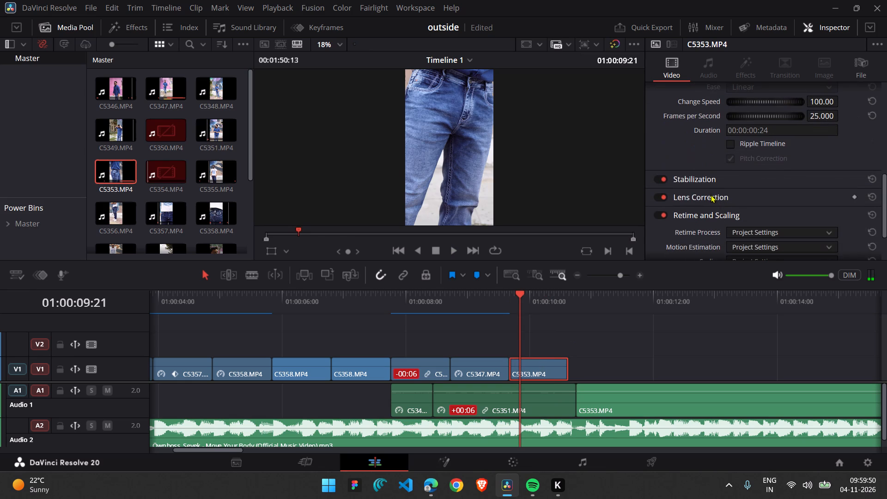
scroll(709, 203, down, 1)
right_click(709, 229)
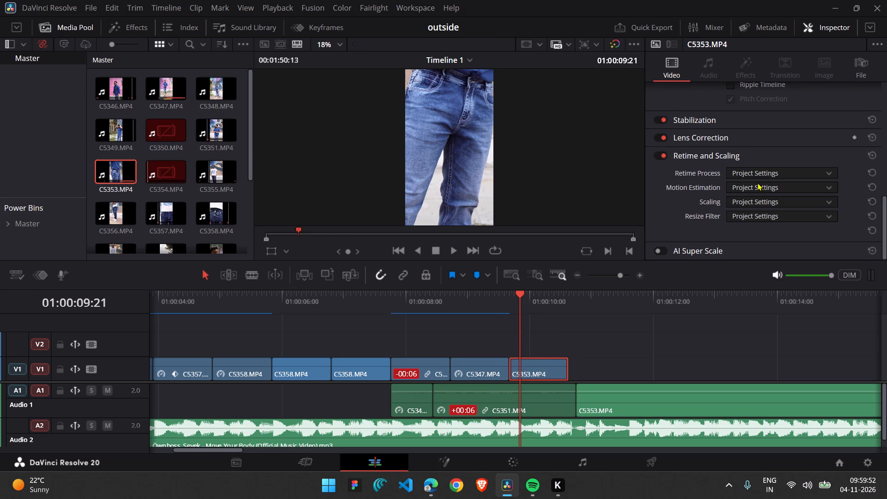
drag(759, 173, 757, 230)
click(757, 230)
scroll(750, 167, up, 1)
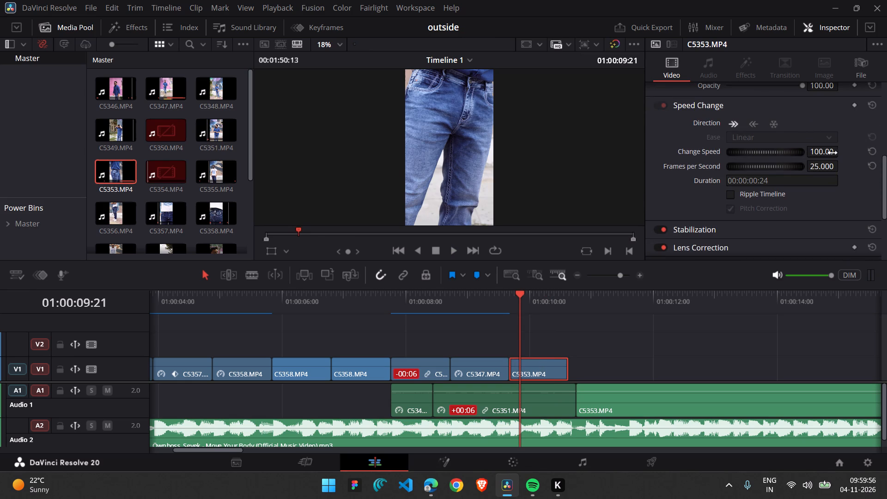
drag(824, 154, 800, 158)
Play the slowed C5353.MP4 clip twice from its start at 01:00:09:17 to check its motion.
click(512, 310)
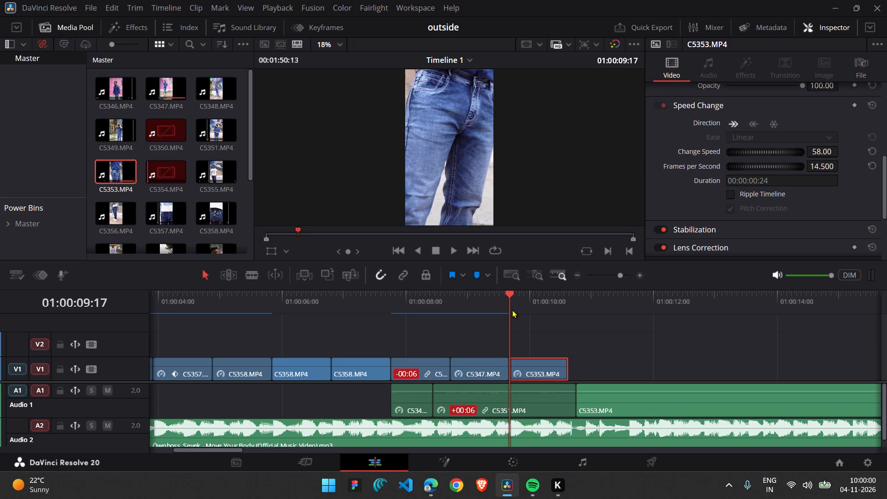
key(space)
key(space)
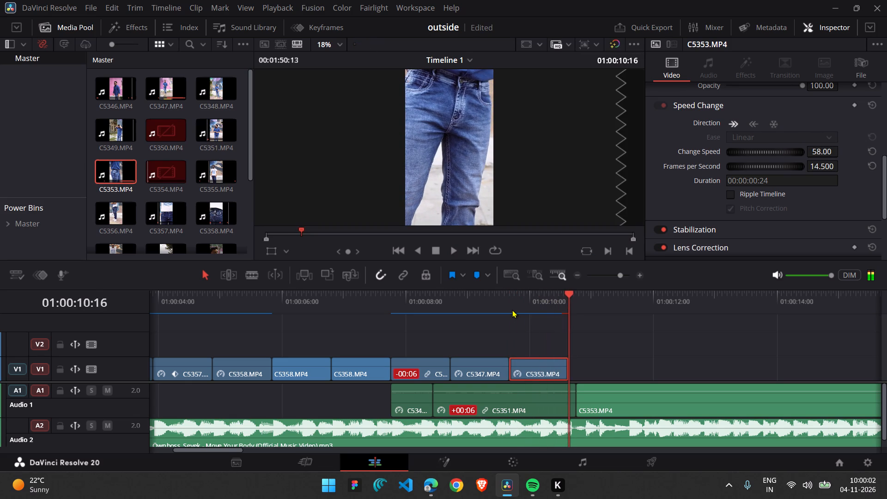
click(512, 310)
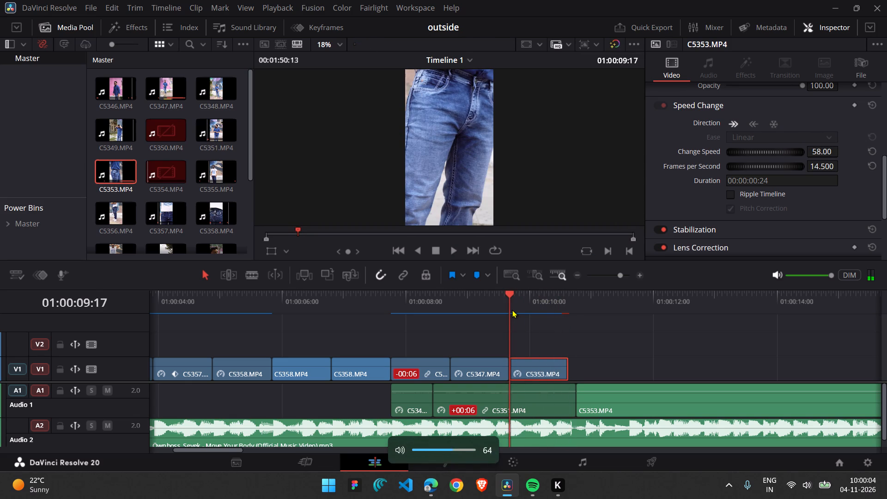
key(space)
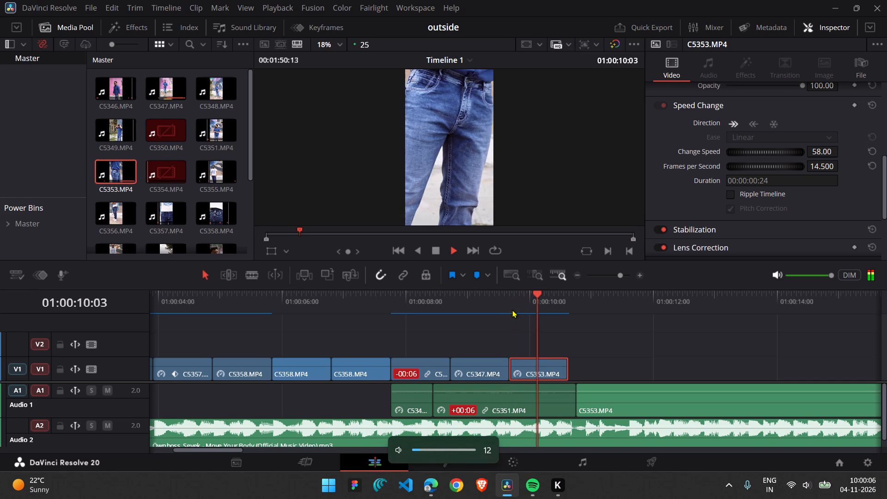
key(space)
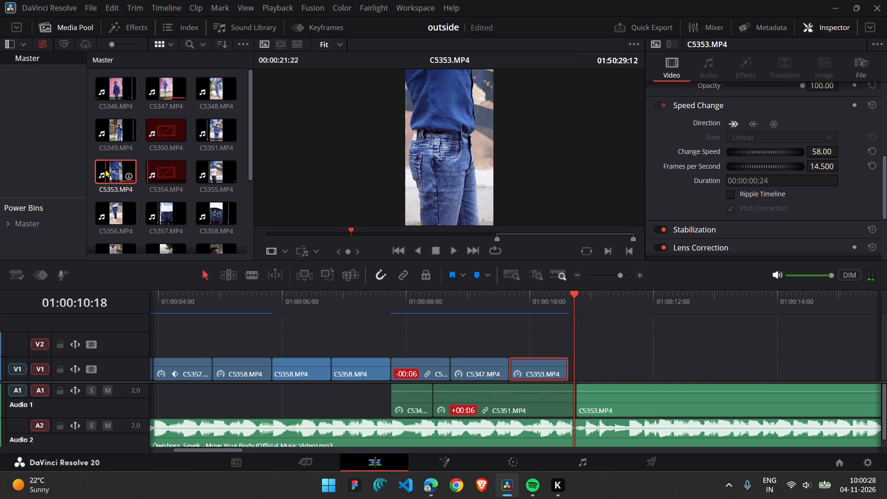
Play through the source clip C5353.MP4 and mark an In point at 01:50:44:19, on the back-pocket close-up.
key(space)
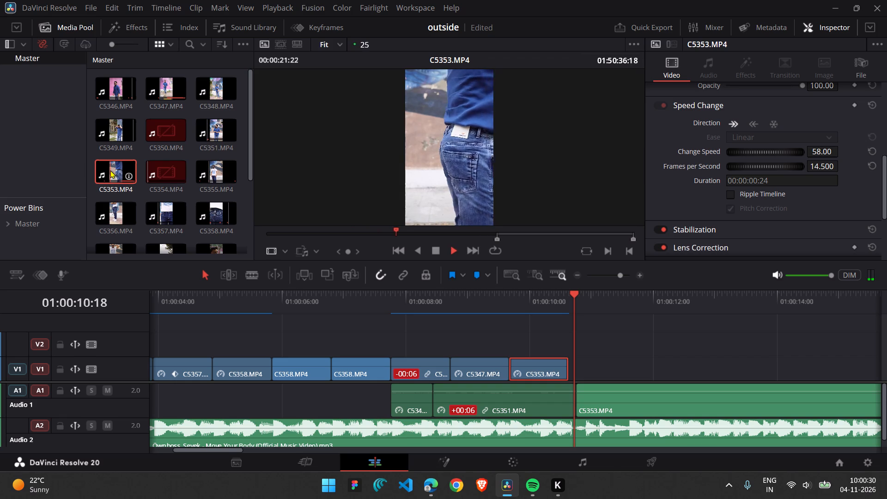
key(space)
key(space)
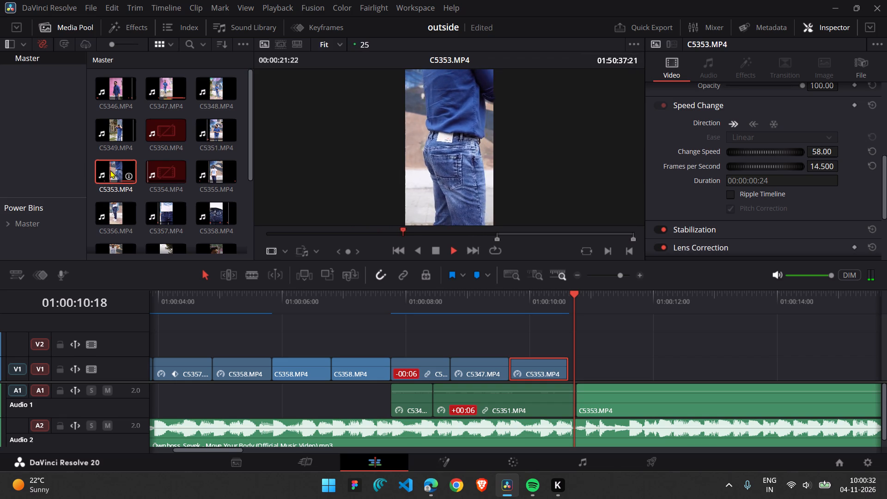
key(space)
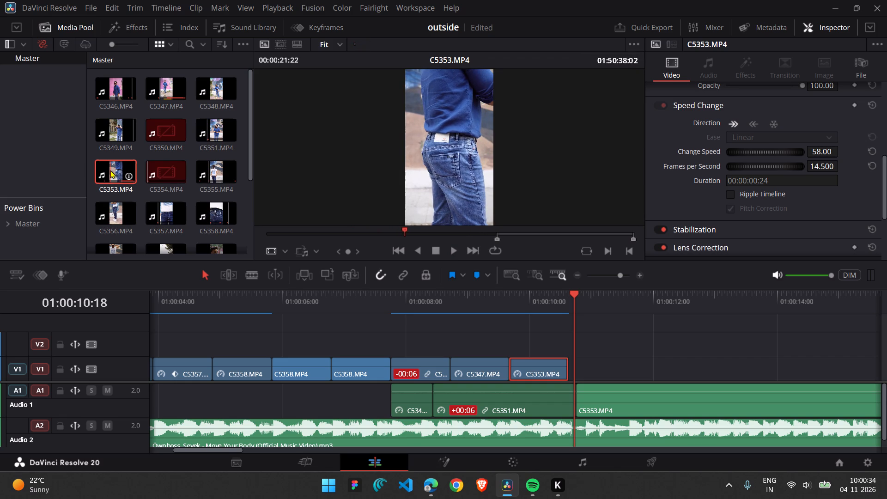
key(space)
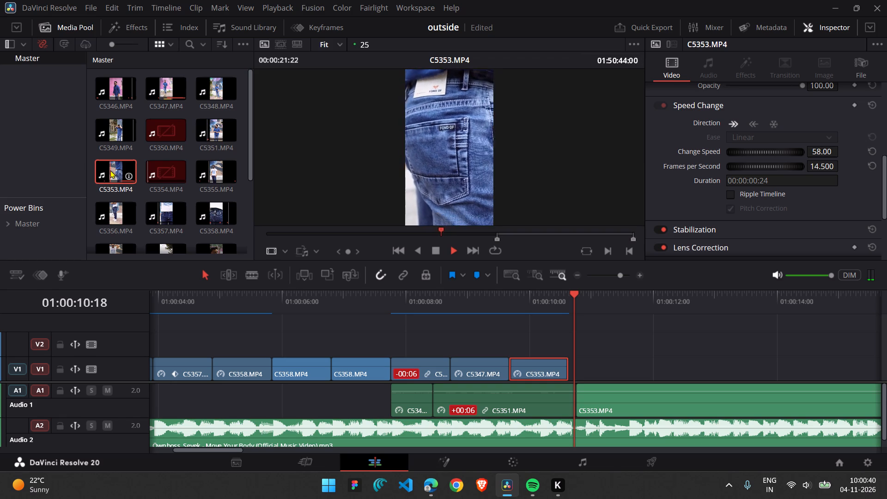
key(space)
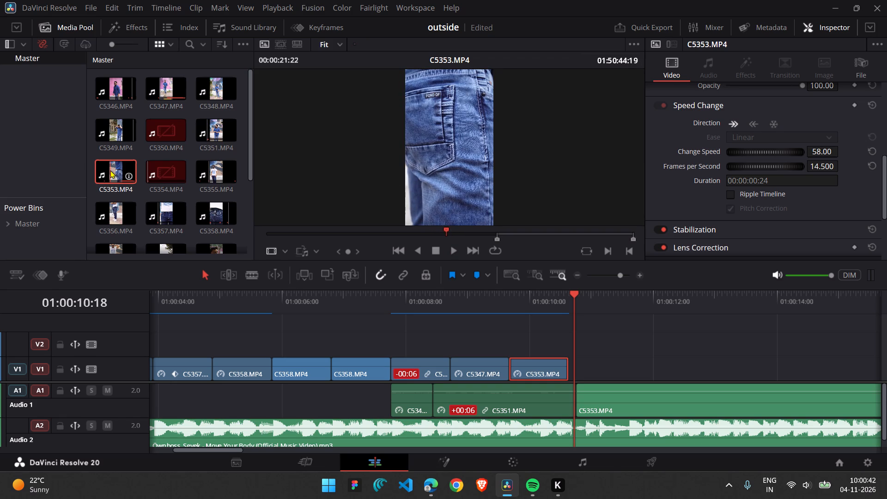
key(i)
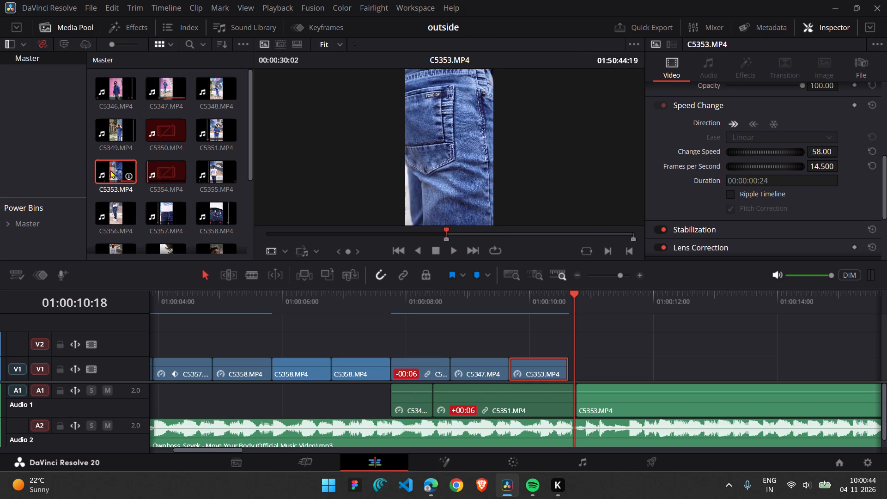
Add the marked C5353.MP4 footage to V1 after the slowed clip, at about 01:00:11:05.
drag(110, 170, 593, 356)
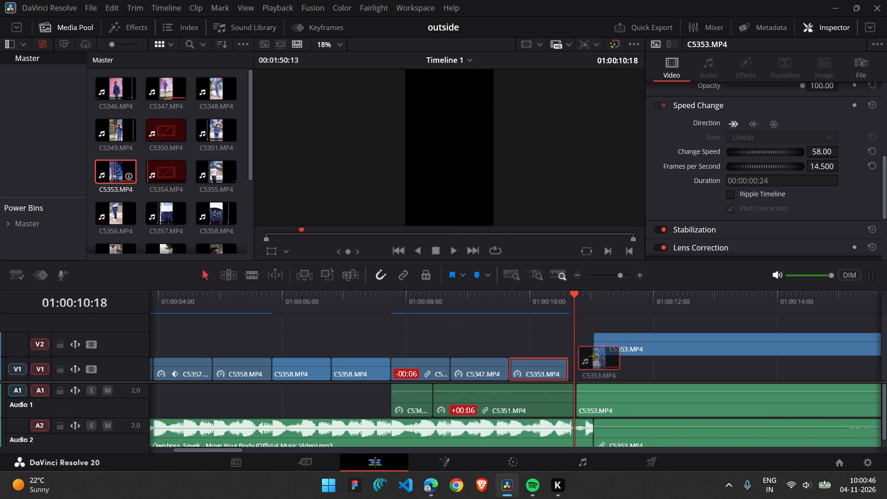
drag(593, 356, 603, 368)
Extend the new V1 clip's start by about 11 frames and move its video against the previous clip at 01:00:10:16.
drag(605, 372, 592, 374)
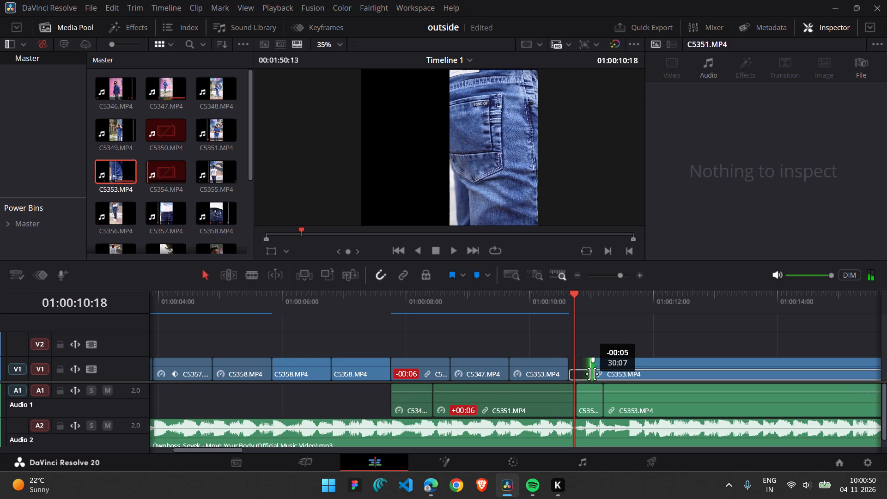
drag(592, 374, 578, 372)
drag(608, 370, 604, 370)
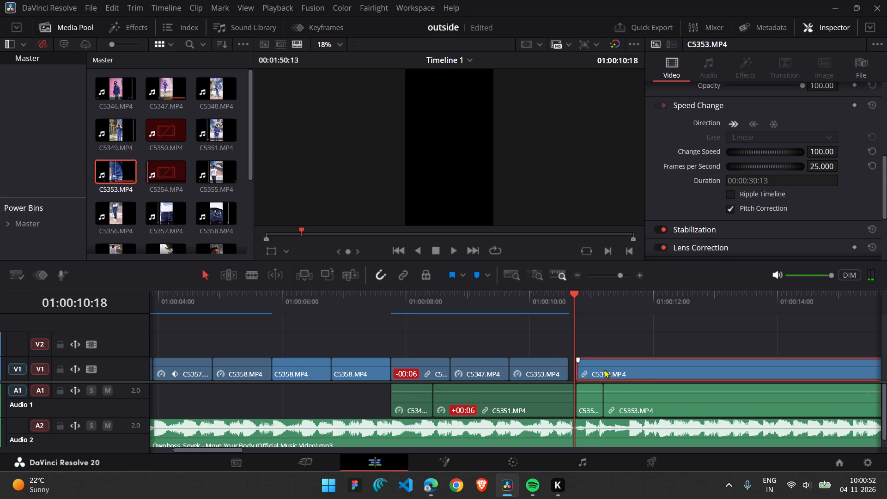
drag(604, 370, 600, 371)
click(567, 300)
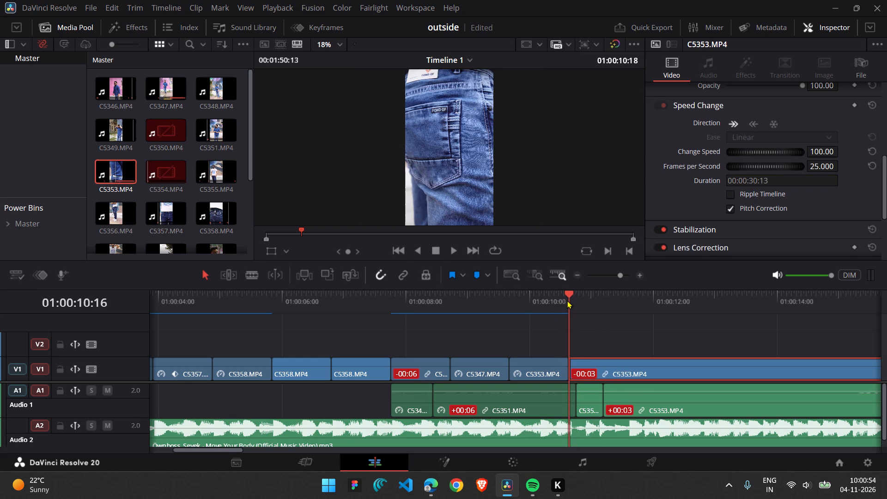
Extend the start of the last C5353.MP4 clip on V1 by about 11 frames and move its video back against the previous clip.
key(space)
key(space)
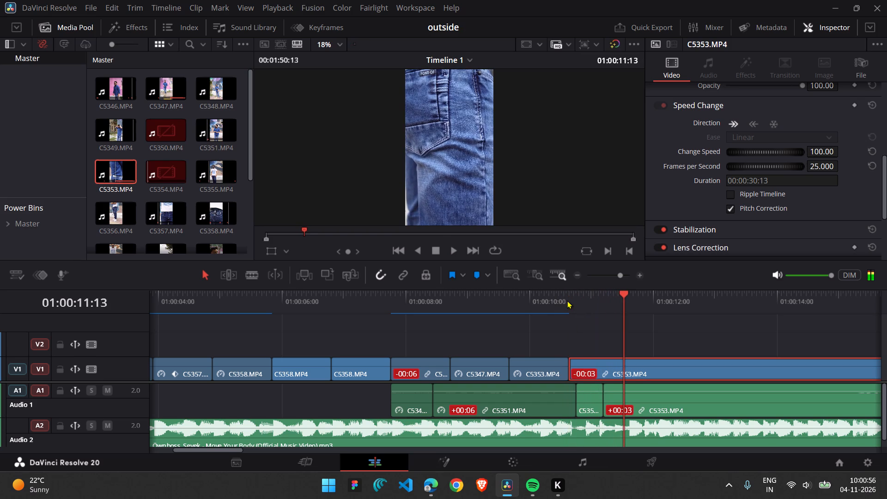
drag(623, 367, 650, 367)
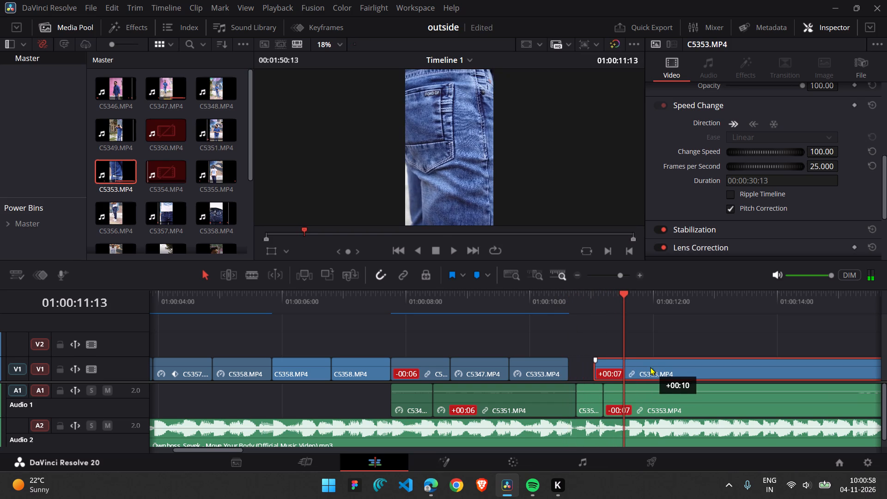
drag(650, 367, 653, 367)
drag(608, 370, 583, 366)
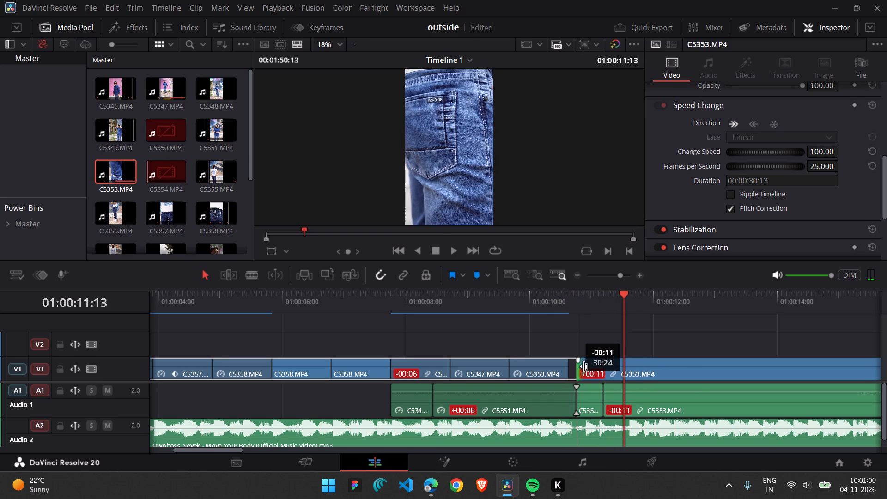
drag(583, 366, 579, 365)
drag(601, 366, 593, 367)
Set the zoom of the C5353.MP4 clip starting at 01:00:10:16 to 1.080 on both axes.
click(570, 305)
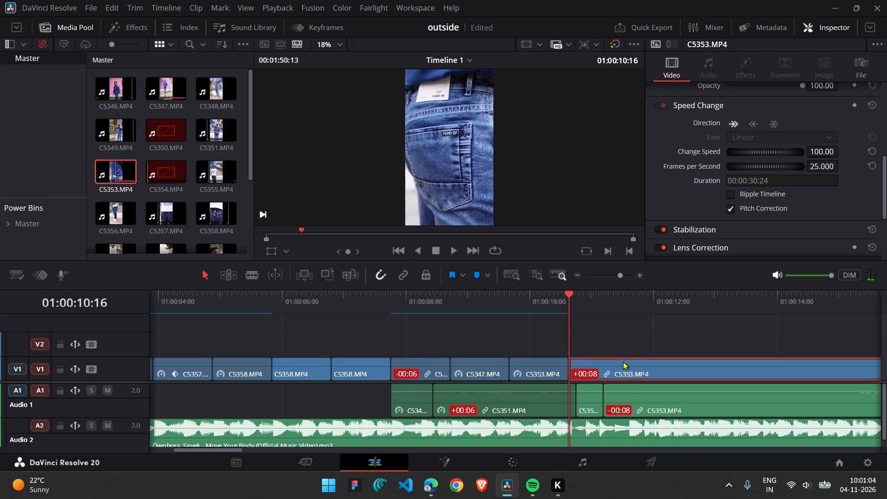
click(625, 361)
scroll(758, 161, up, 2)
scroll(773, 116, up, 2)
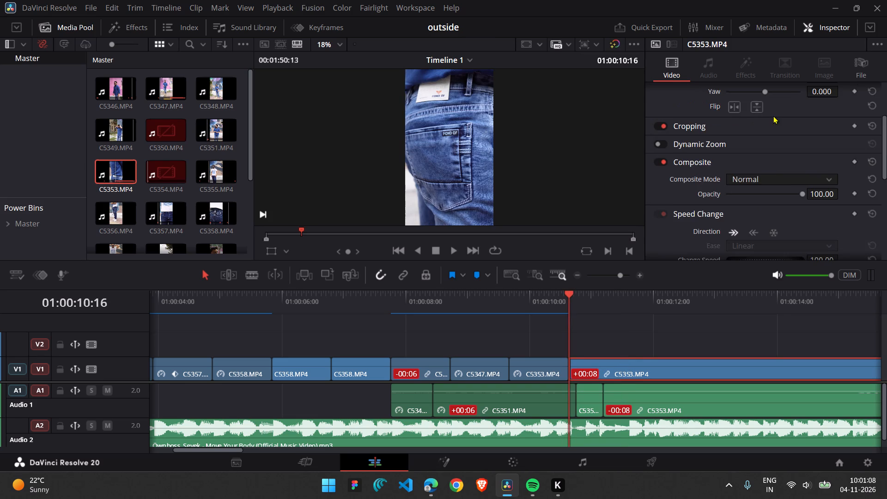
drag(745, 109, 752, 110)
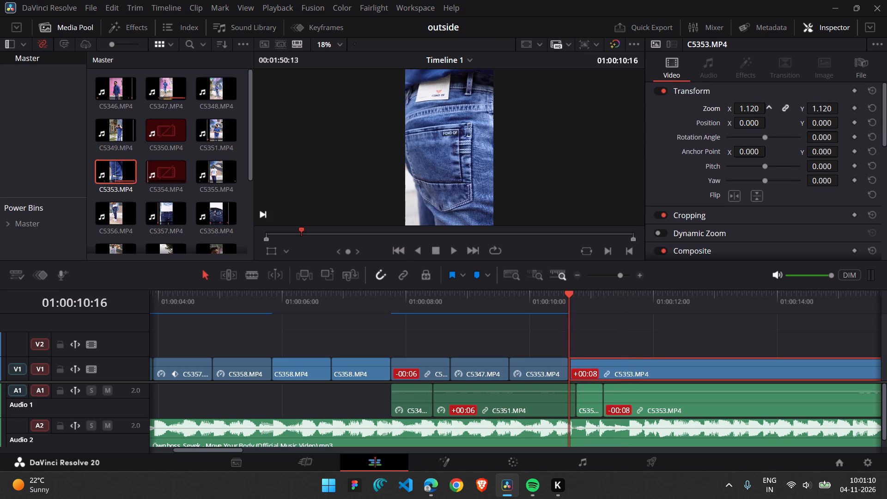
drag(752, 110, 749, 110)
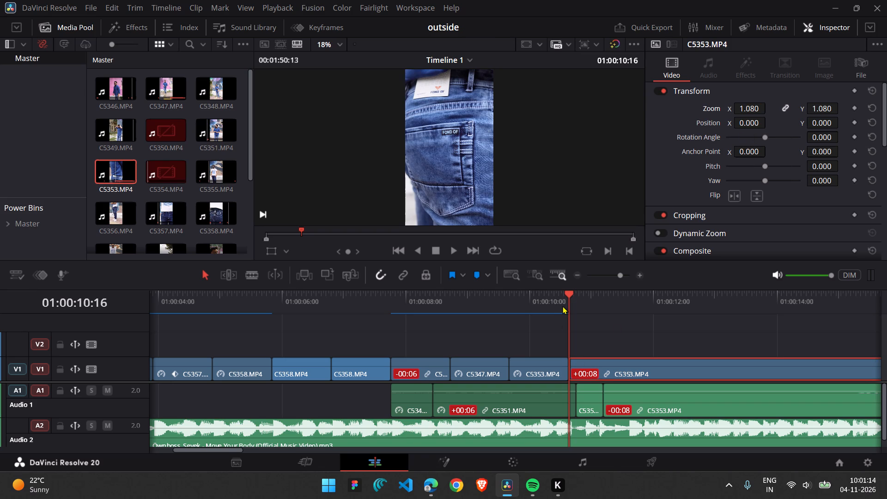
Play the reframed C5353.MP4 clip against the music and split its video at the beat at 01:00:11:15.
key(space)
key(space)
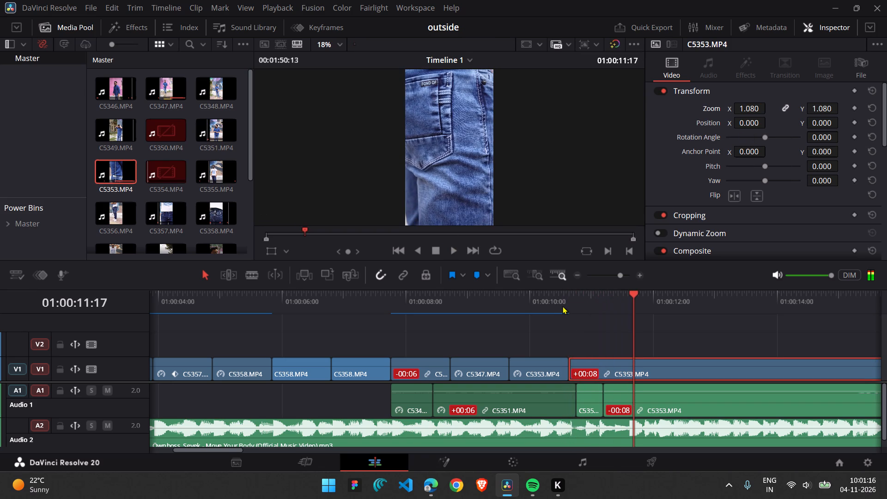
click(562, 306)
key(space)
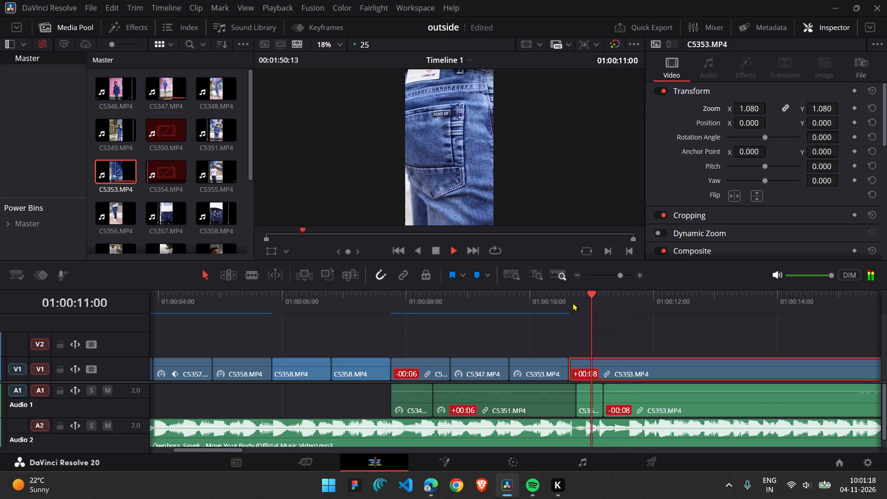
key(space)
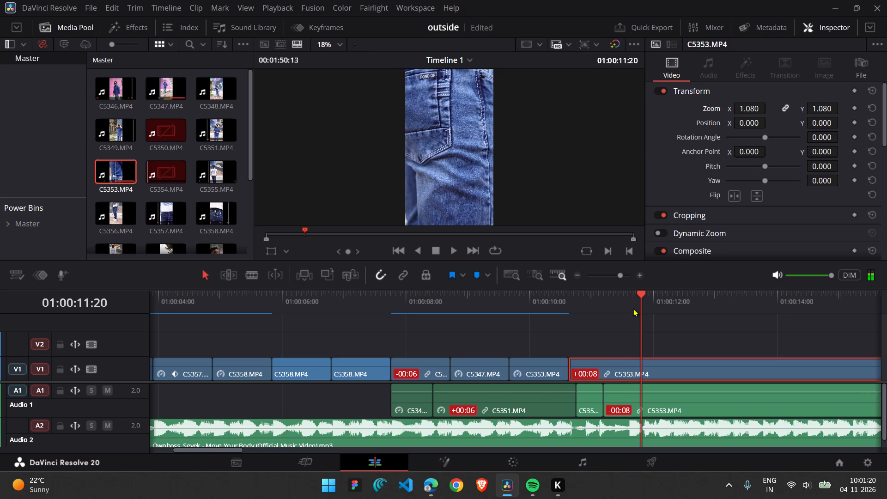
click(633, 308)
key(Left)
key(Left)
key(Left)
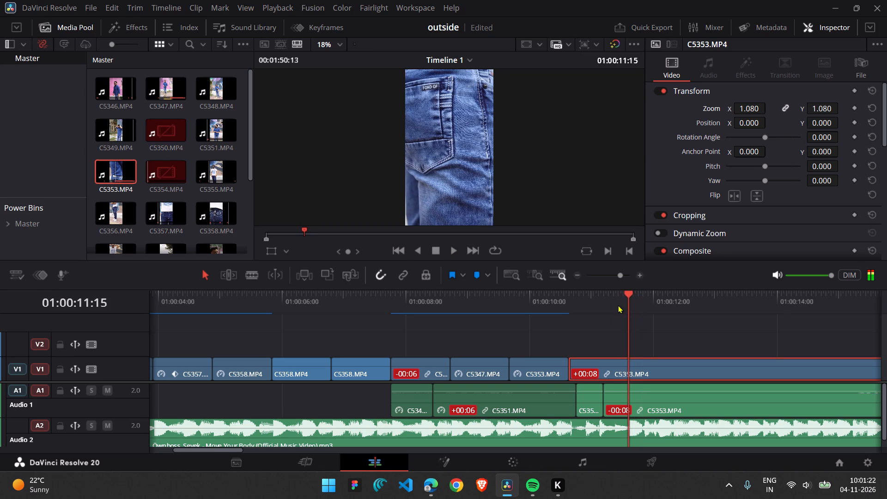
key(Right)
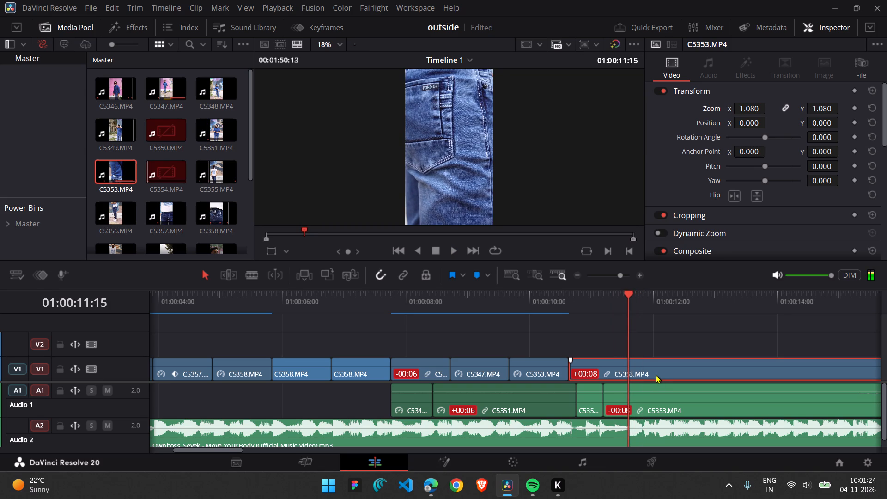
click(656, 375)
key(ctrl+b)
Try to delete the leftover C5353.MP4 video on V1 after the cut at 01:00:11:15.
click(656, 375)
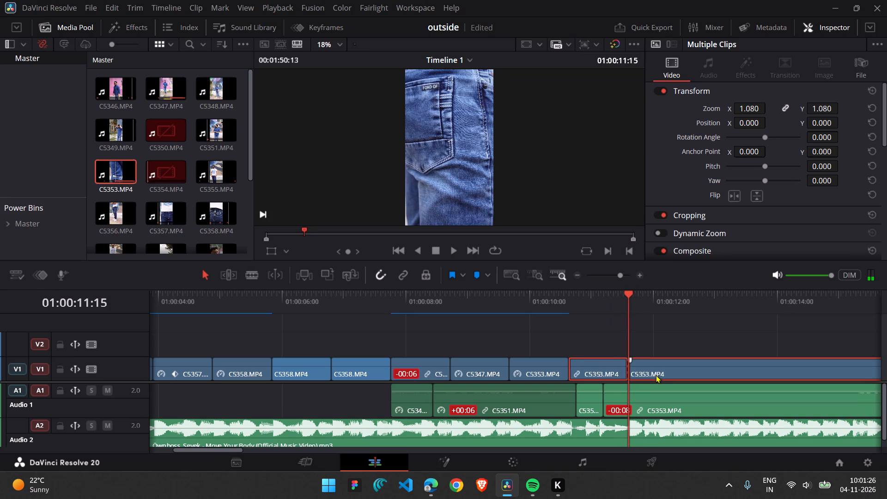
key(BackSpace)
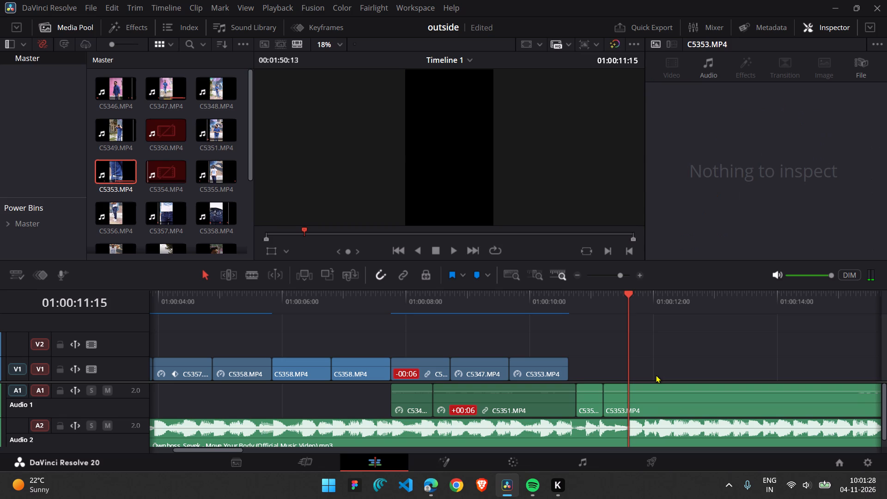
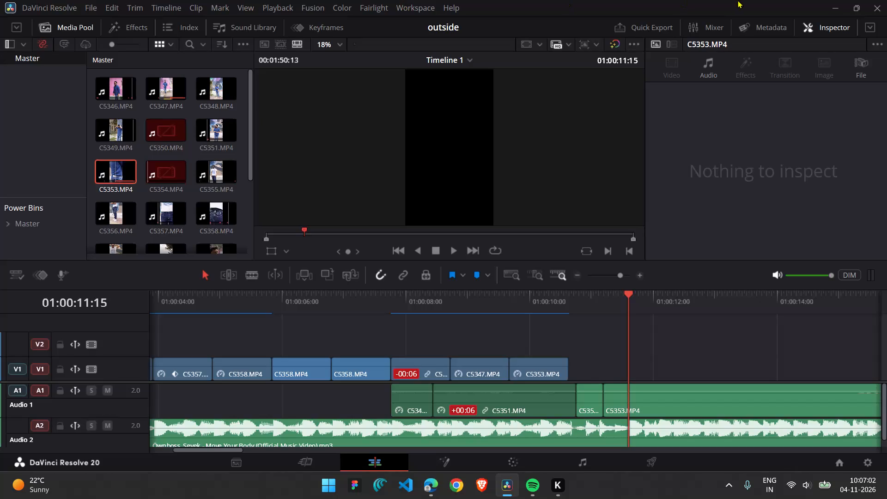
Minimize the DaVinci Resolve window.
click(830, 0)
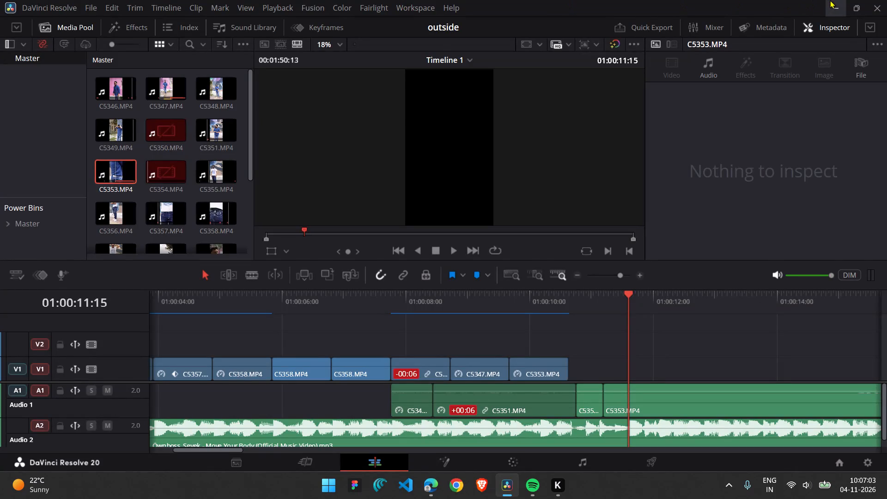
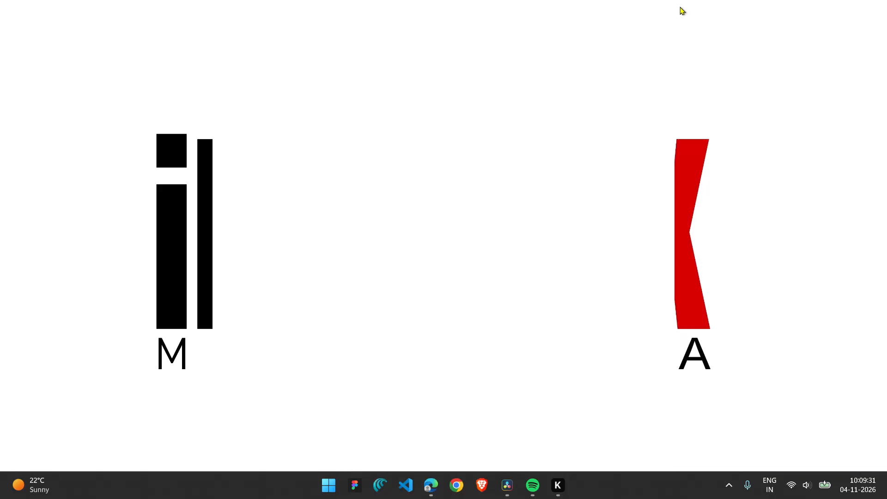
Switch back to DaVinci Resolve.
click(741, 109)
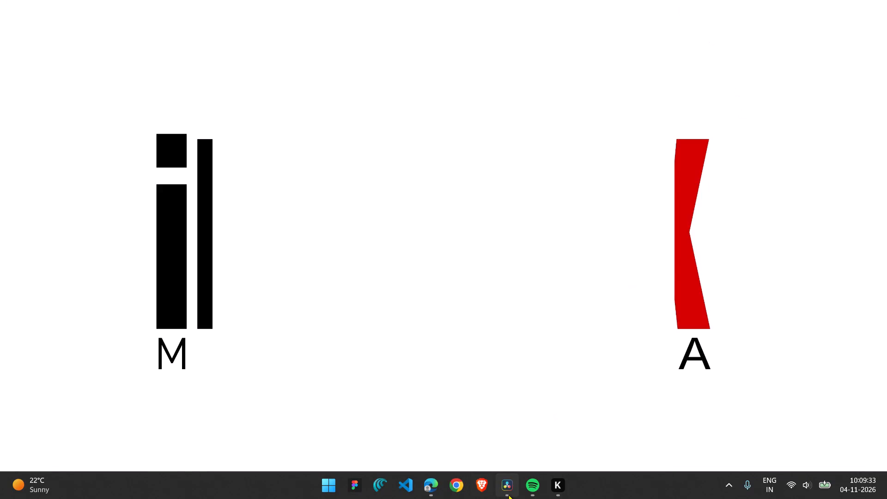
click(510, 494)
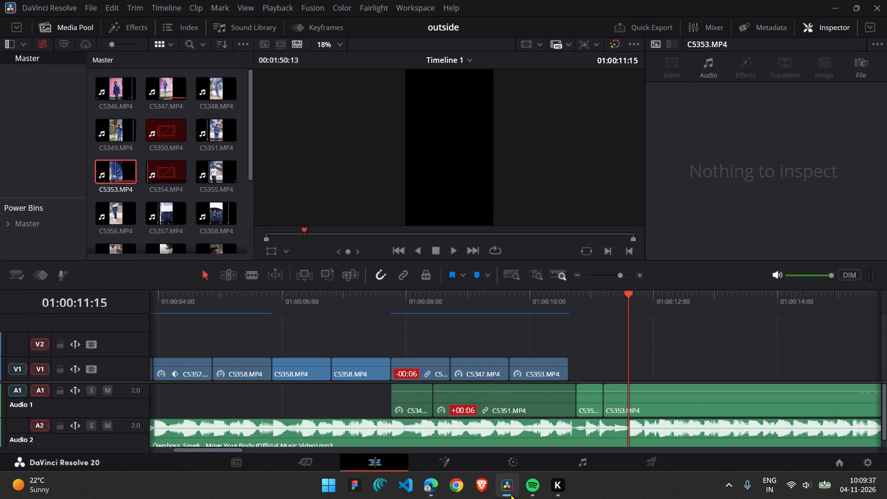
Add the C5353.MP4 jeans pocket footage to V1, starting directly after the last clip at 01:00:10:16.
click(534, 303)
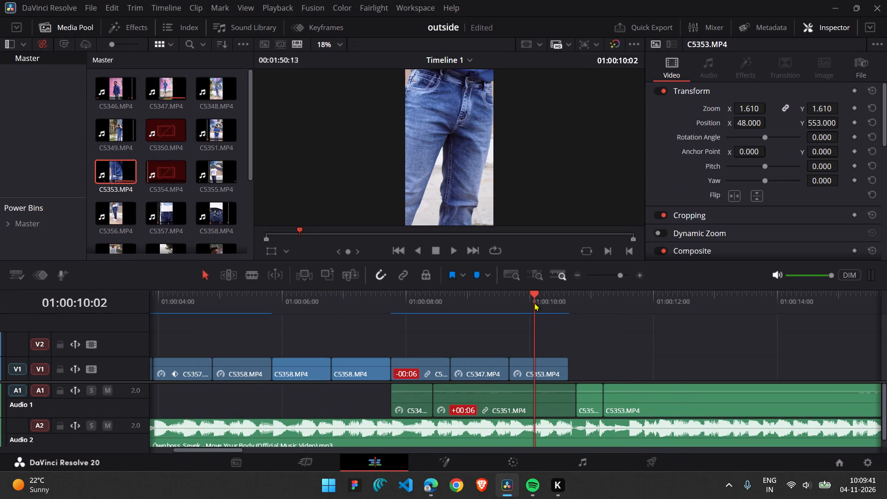
click(559, 302)
click(569, 304)
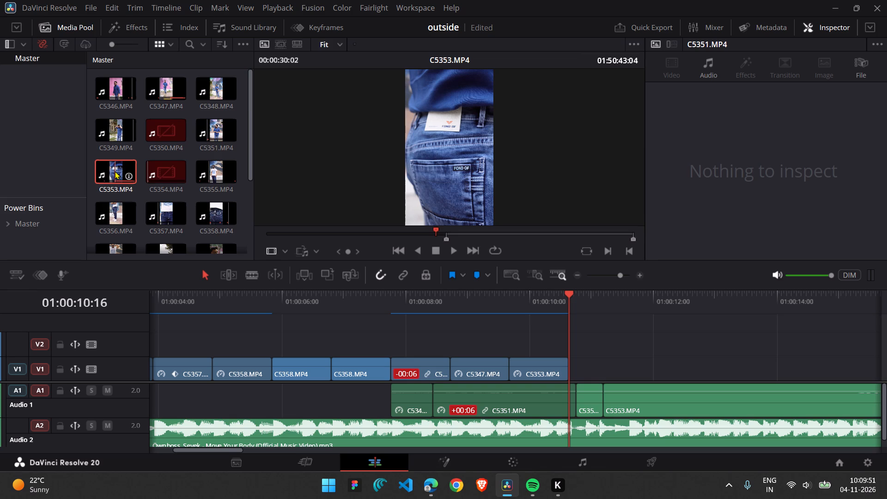
drag(115, 171, 597, 379)
drag(610, 377, 581, 377)
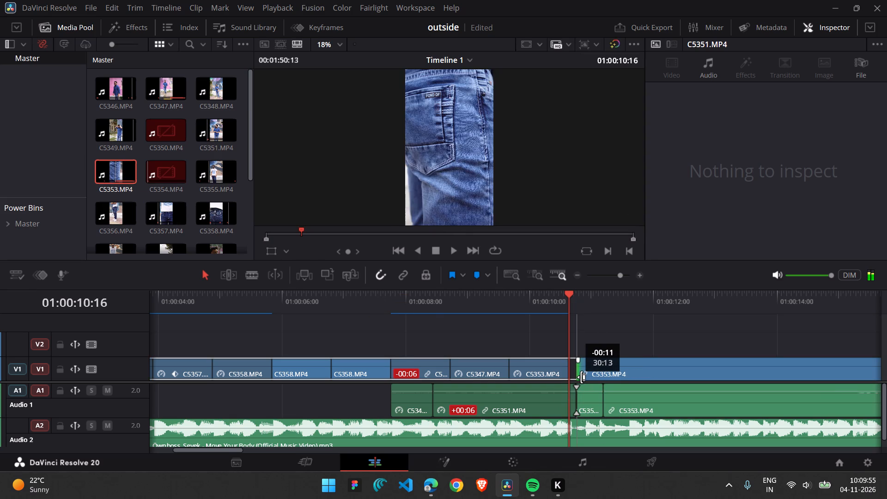
drag(581, 377, 578, 378)
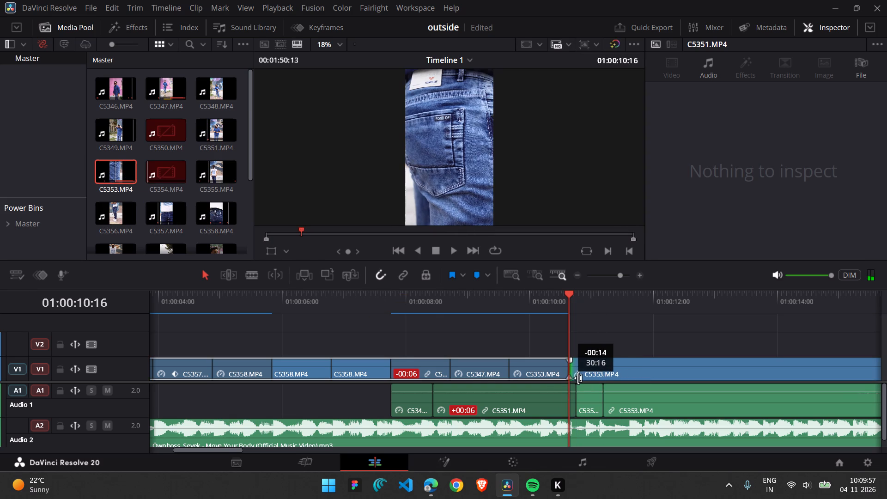
drag(578, 378, 579, 378)
click(483, 303)
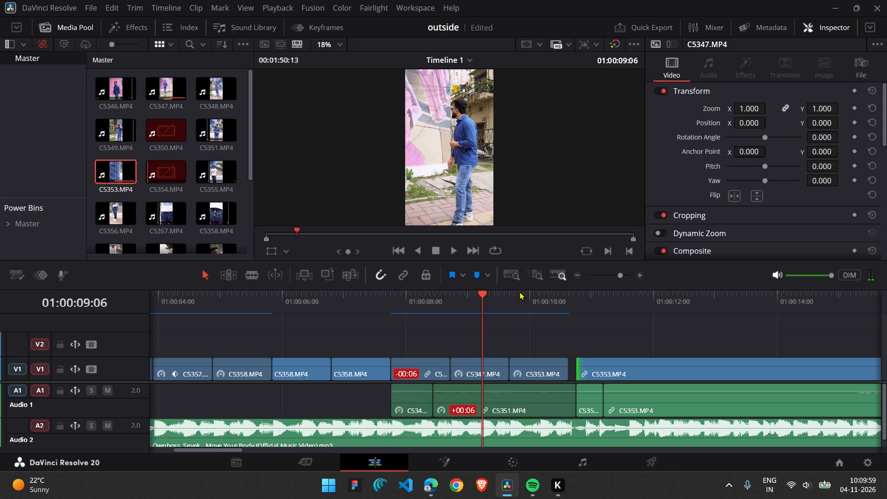
click(519, 292)
click(594, 316)
click(582, 298)
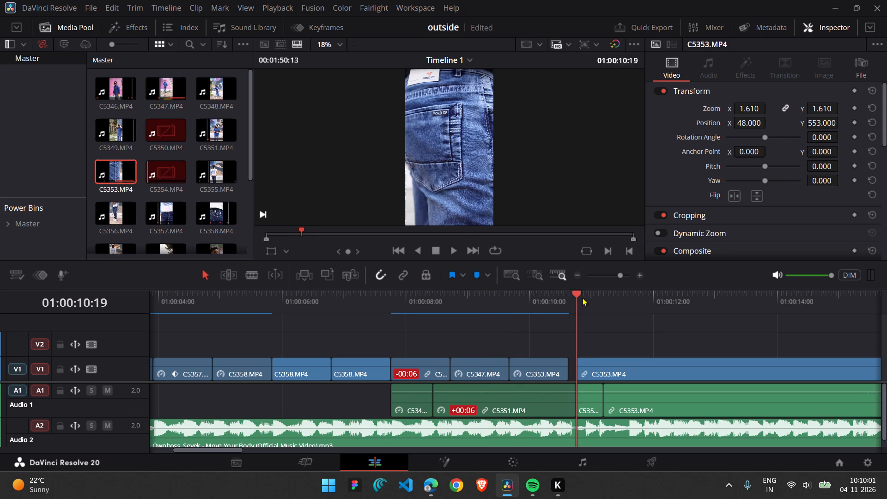
drag(595, 365, 585, 365)
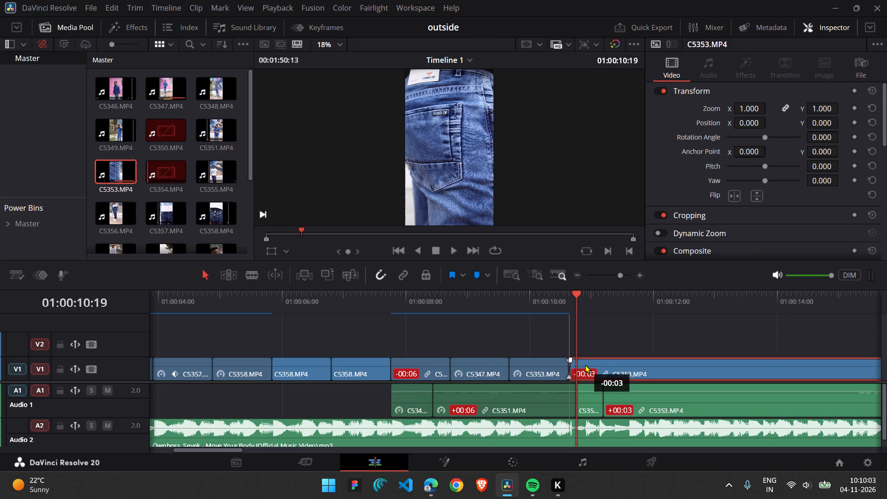
drag(585, 365, 585, 364)
click(585, 364)
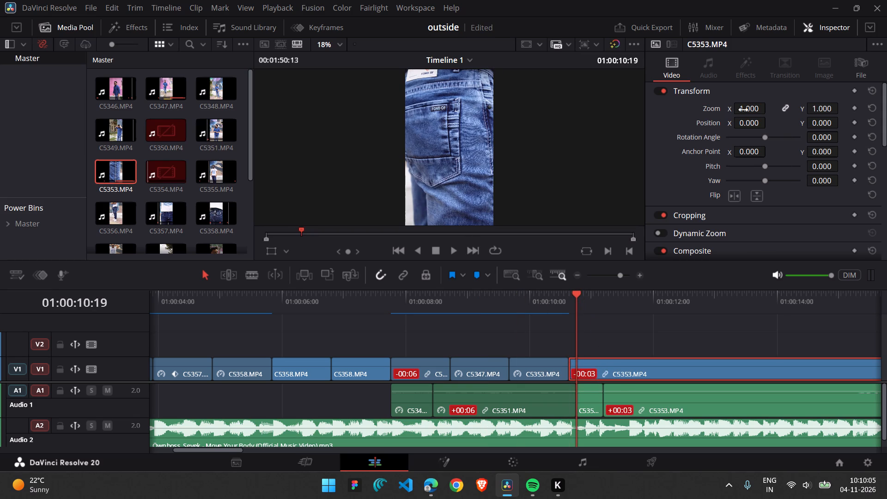
Set the new C5353.MP4 clip's zoom to 1.080 and play it through to check the framing.
drag(743, 110, 748, 110)
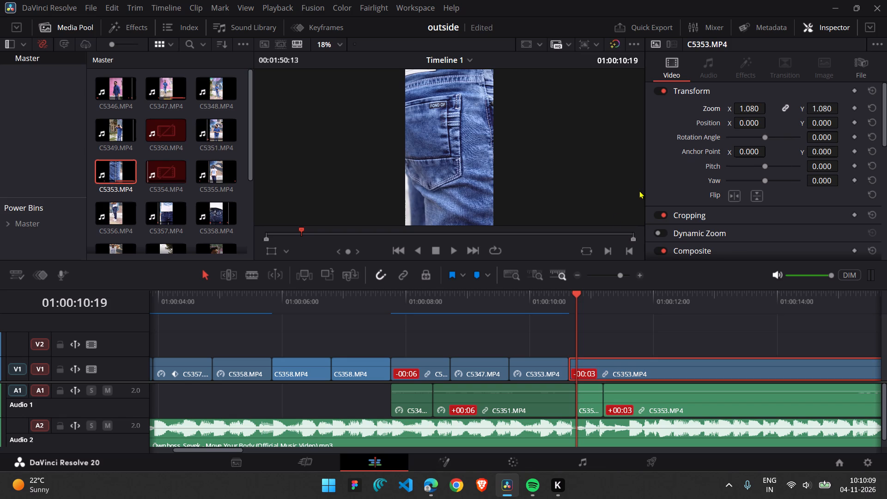
click(570, 301)
key(space)
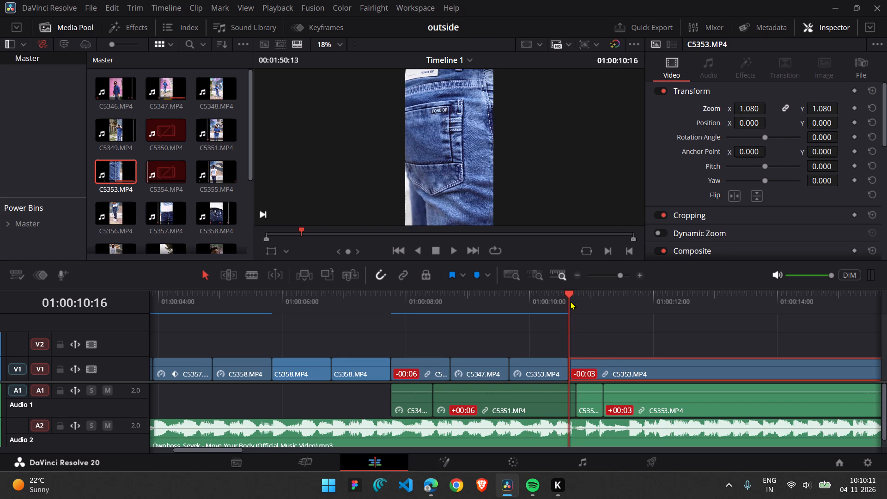
key(space)
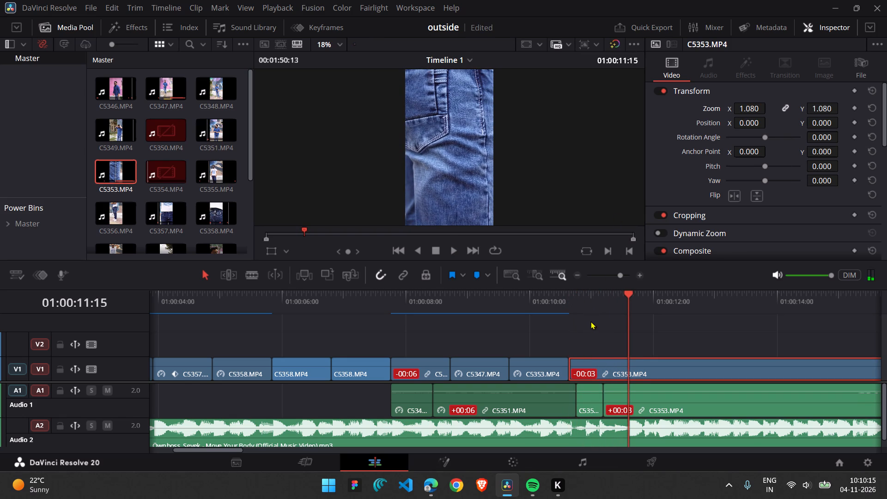
Shift the new C5353.MP4 clip 7 frames later, extend its start back to the preceding clip, and play it against the music.
drag(621, 368, 630, 368)
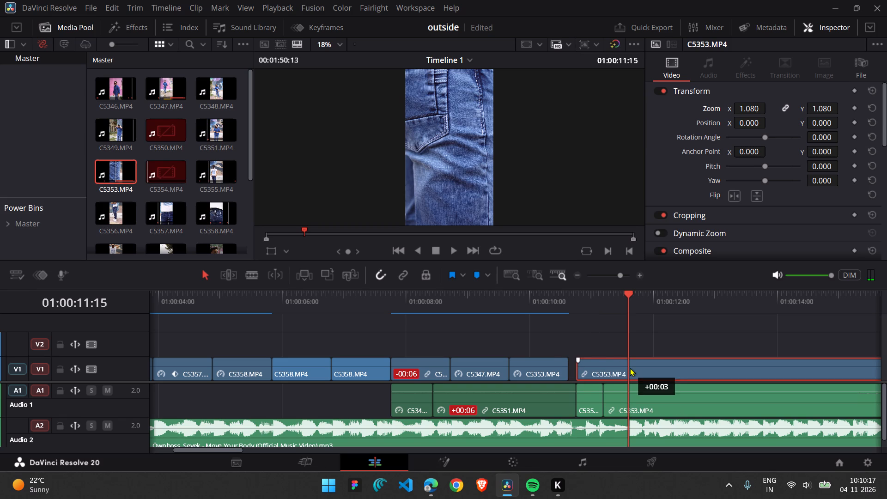
drag(630, 368, 640, 368)
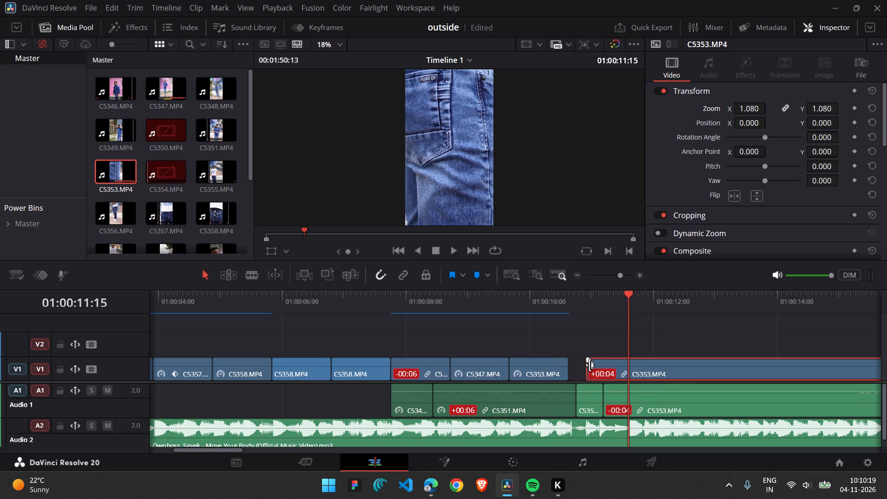
drag(591, 366, 576, 366)
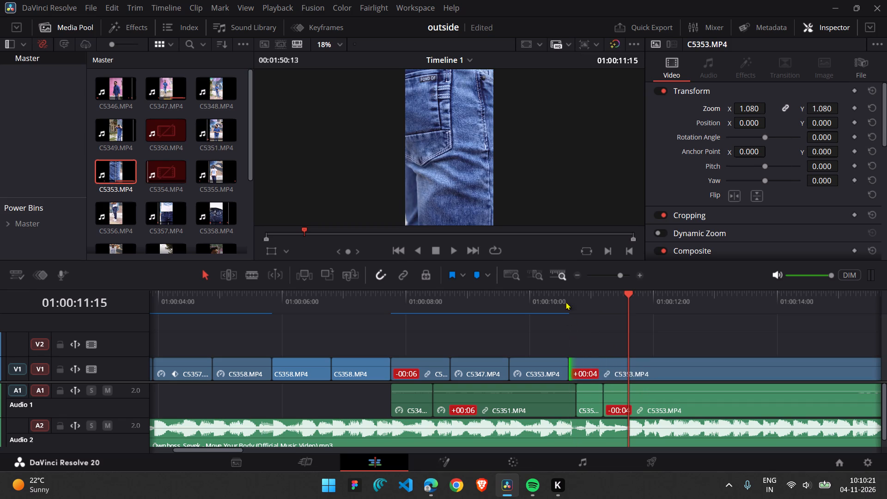
click(569, 296)
key(space)
key(space)
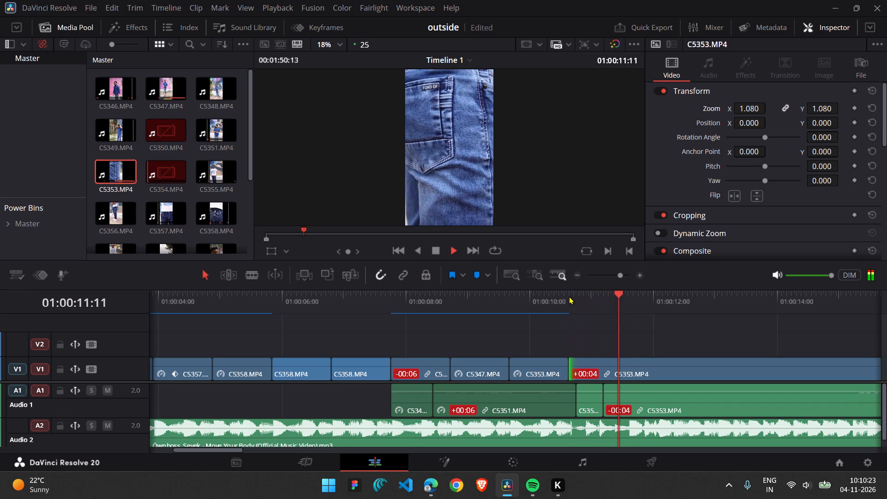
key(space)
key(space)
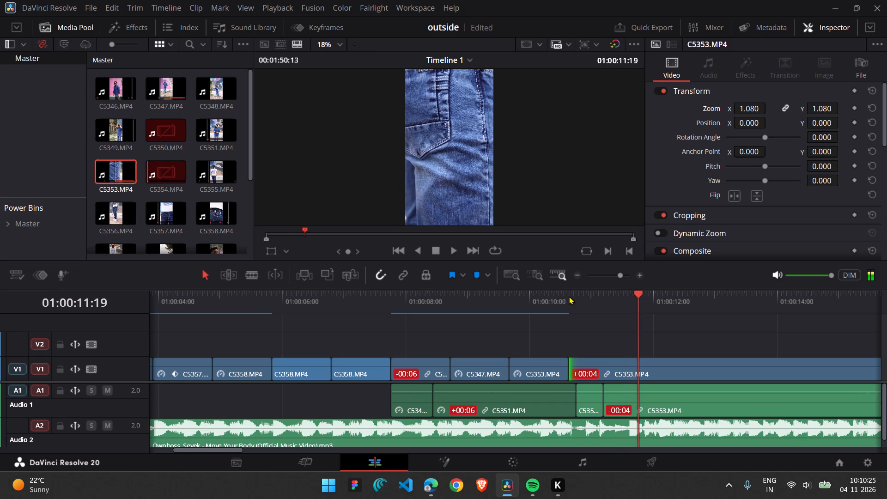
Split the new C5353.MP4 clip at 01:00:11:15 on the beat and delete its remaining video.
key(Left)
key(Left)
key(Left)
key(Left)
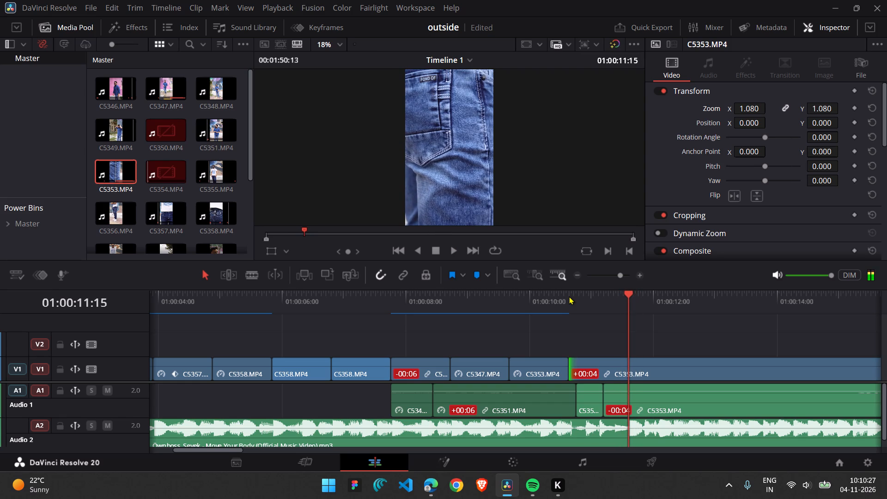
key(Left)
key(Right)
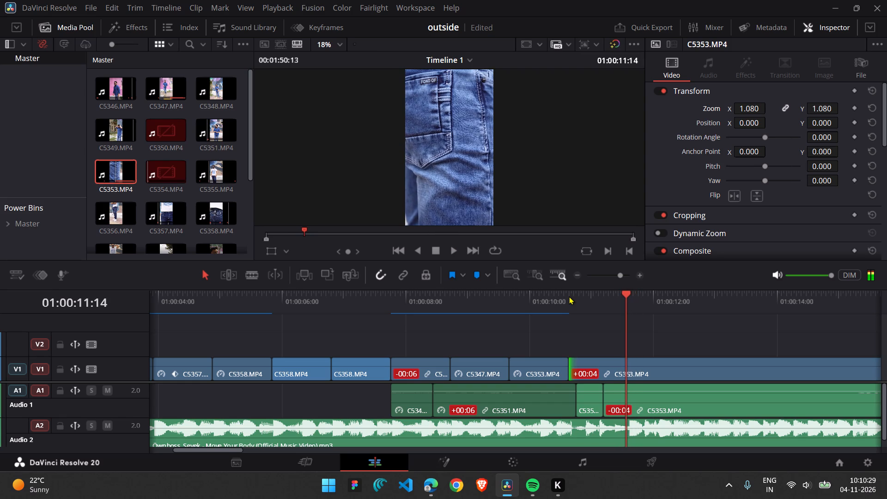
click(604, 376)
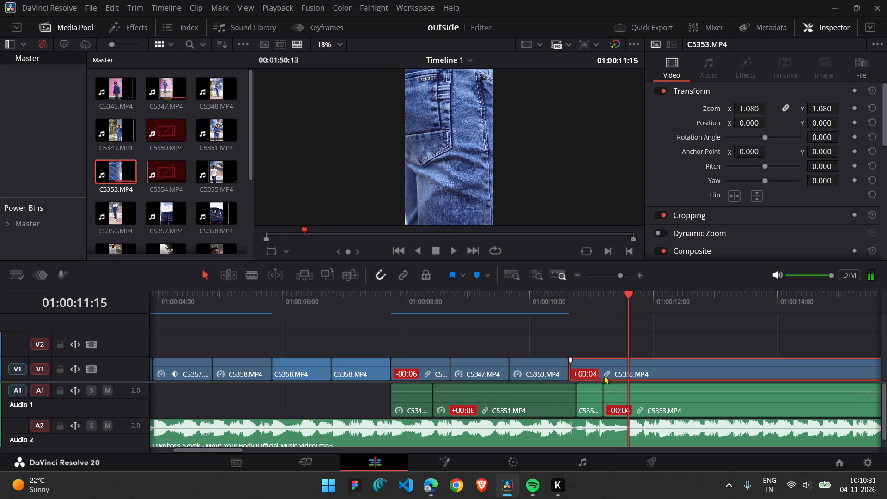
key(ctrl+b)
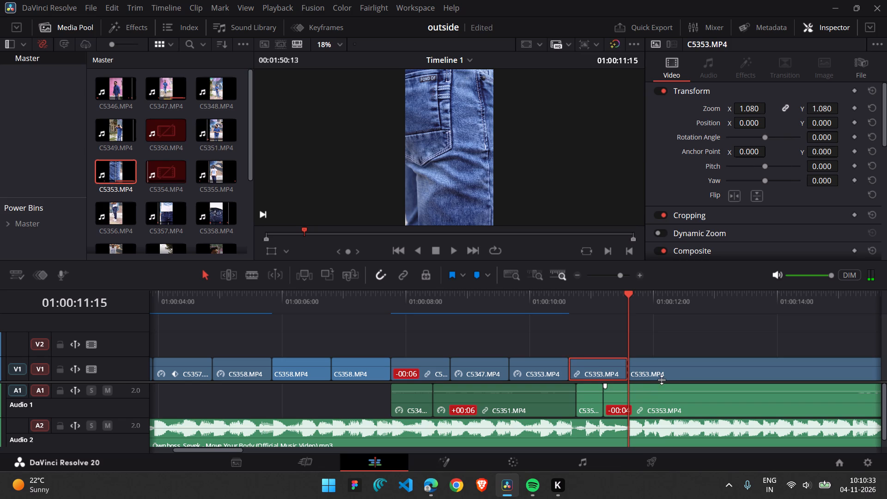
click(662, 380)
click(657, 377)
key(BackSpace)
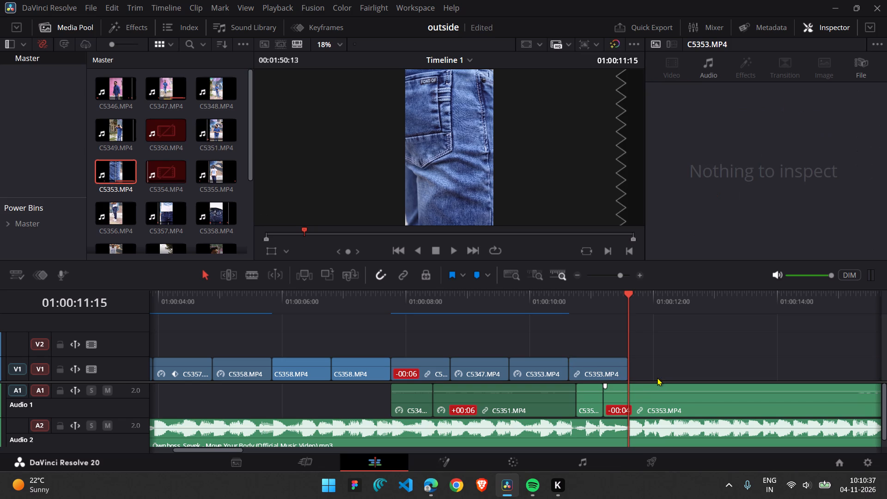
Slow the trimmed last C5353.MP4 clip to a speed of 65%.
click(593, 315)
click(585, 303)
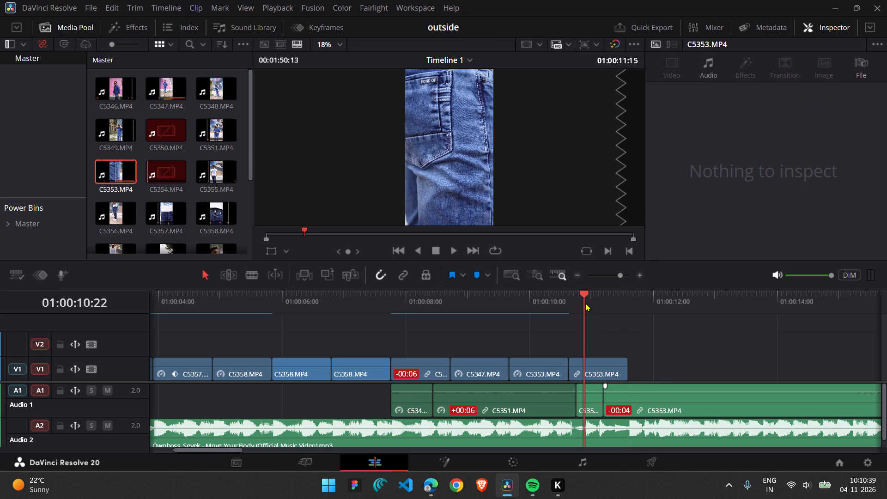
click(594, 371)
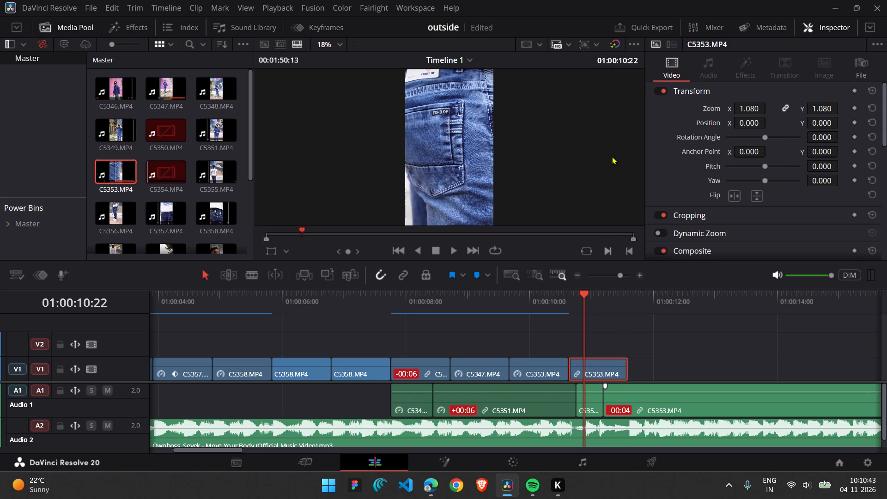
scroll(668, 205, down, 1)
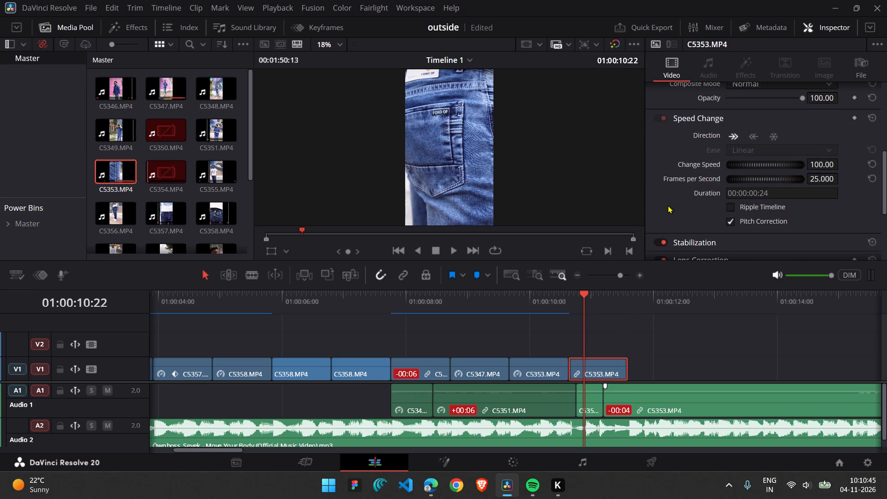
drag(820, 162, 800, 158)
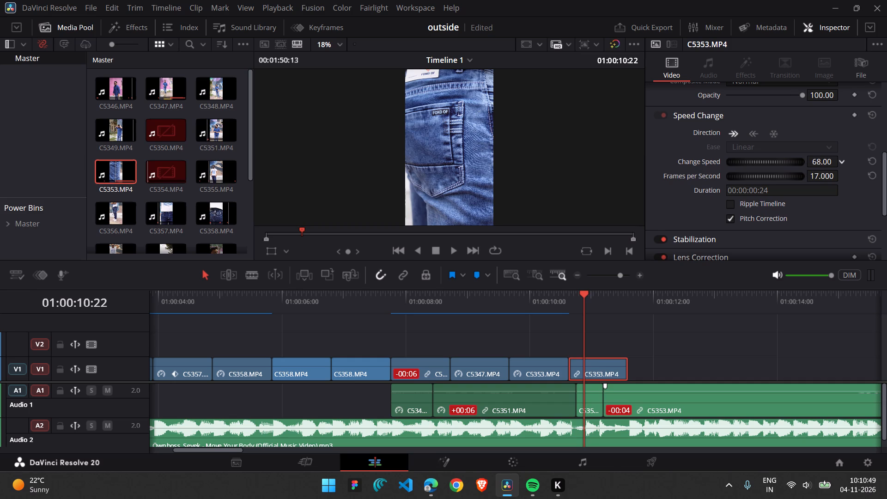
drag(800, 158, 799, 158)
click(820, 162)
Set the slowed clip's retime process to Optical Flow and play it back.
scroll(802, 196, down, 2)
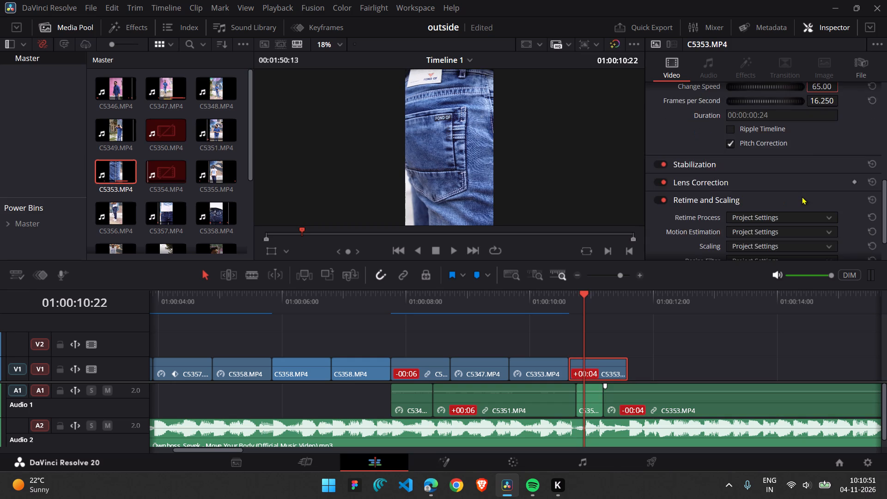
click(774, 174)
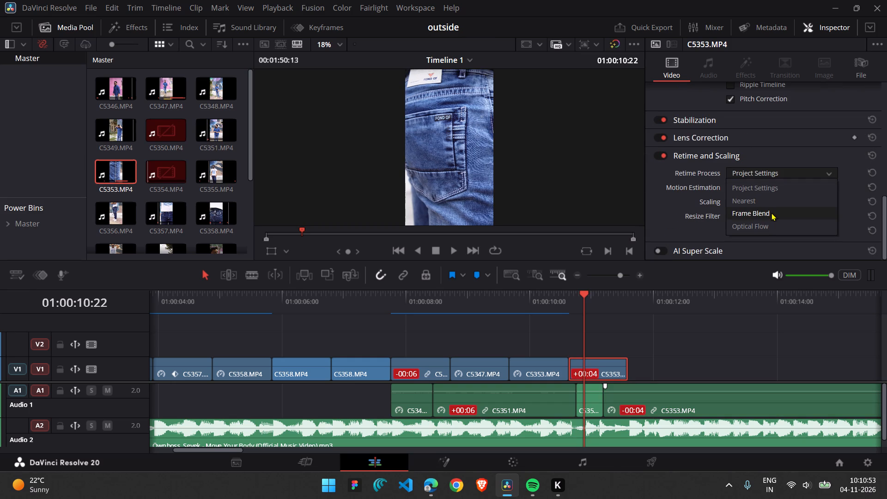
click(771, 223)
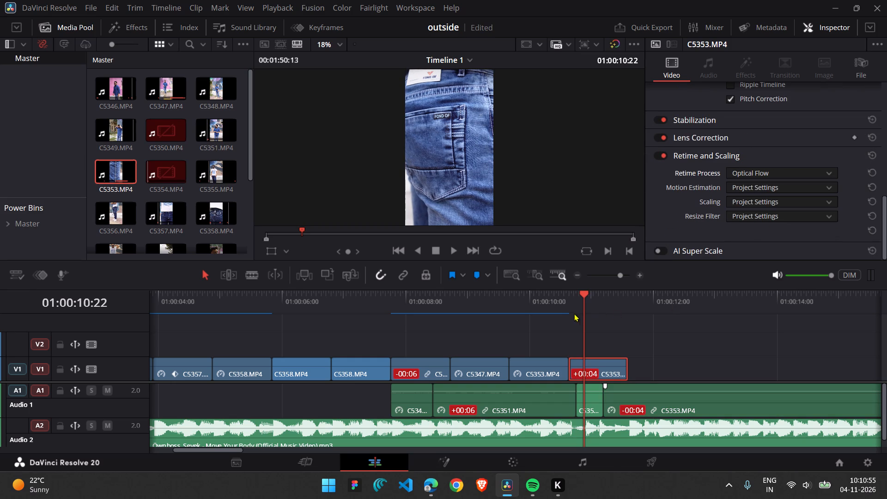
click(568, 310)
key(space)
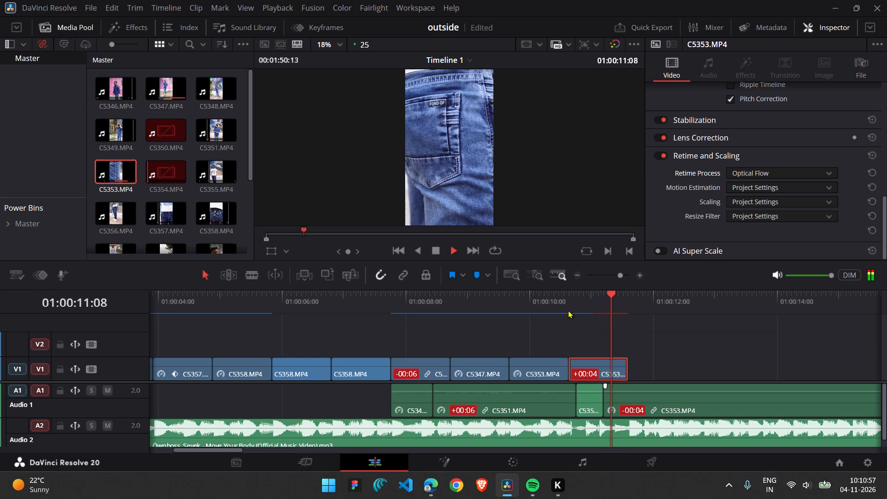
key(space)
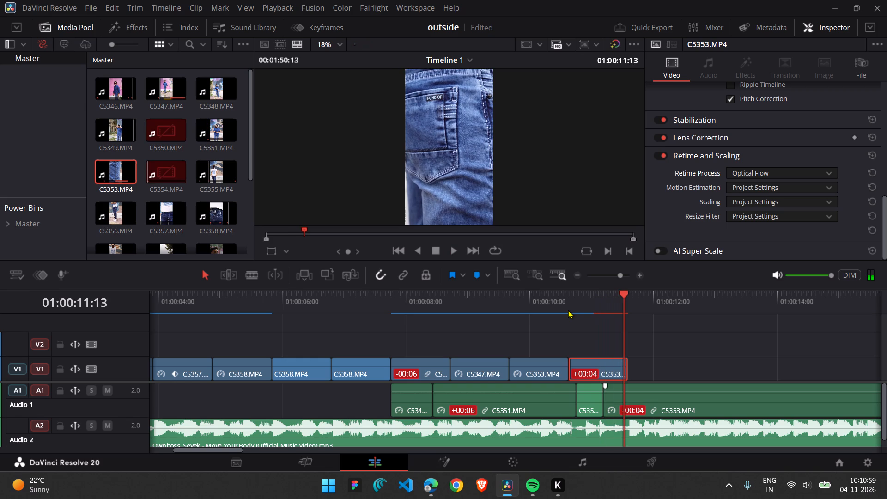
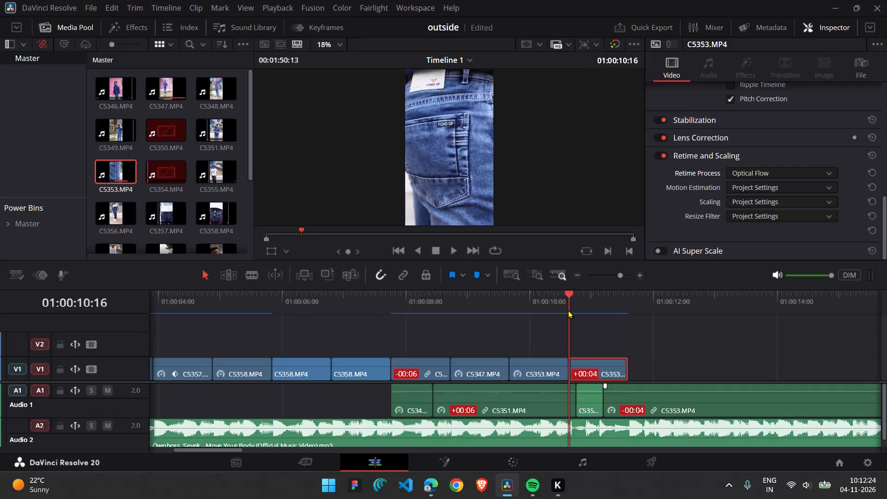
Play back the slowed last C5353.MP4 clip against the music and park the playhead at its end, 01:00:11:15.
key(space)
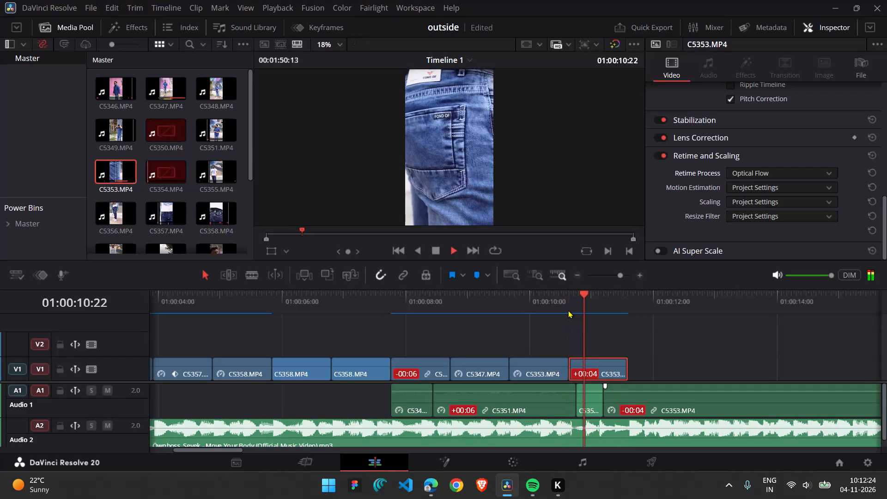
key(space)
scroll(607, 326, right, 1)
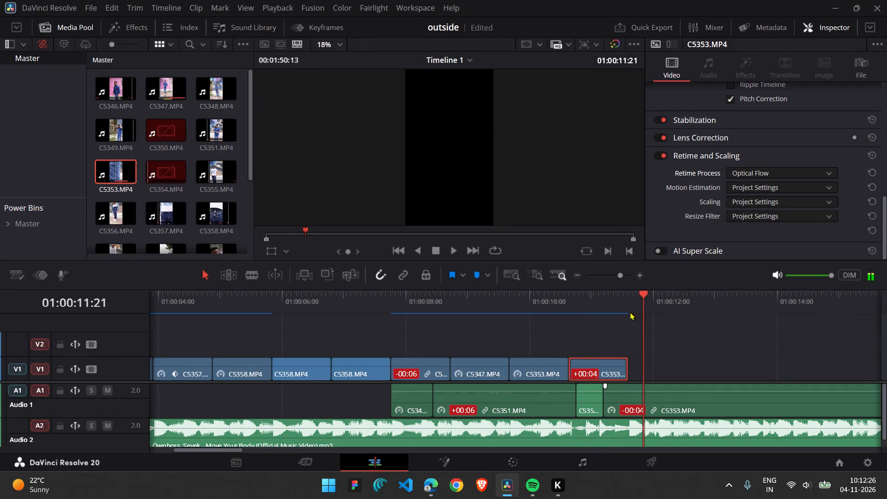
click(624, 303)
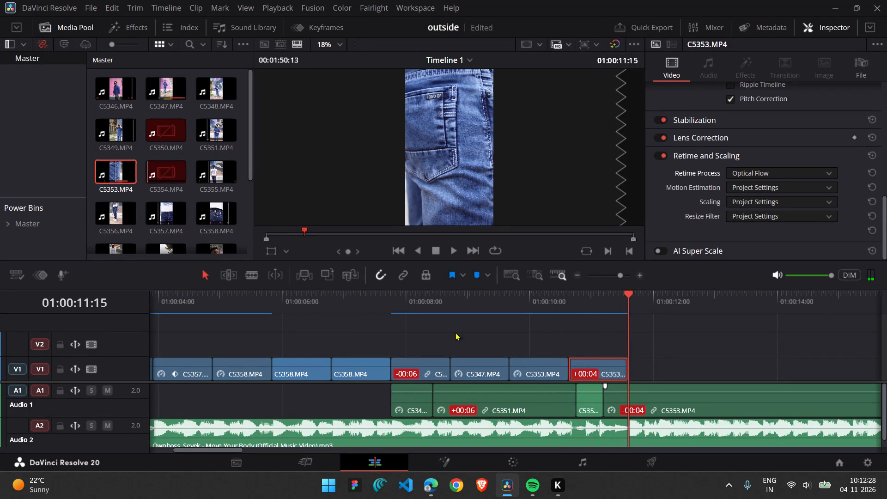
scroll(461, 333, left, 1)
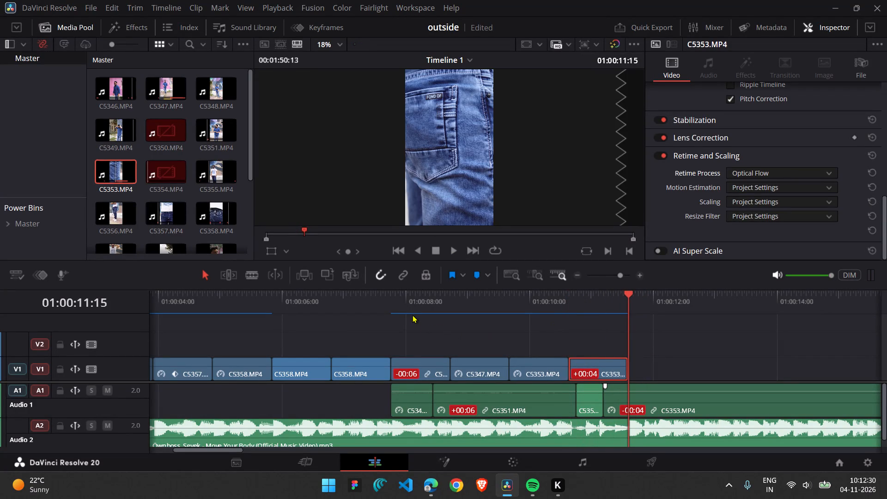
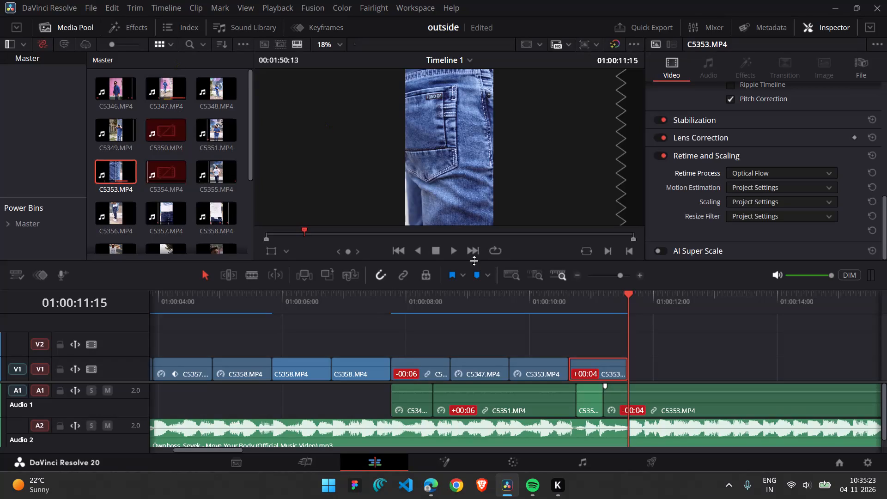
Review the last two C5353.MP4 clips against the music and park the playhead at the final clip's end, 01:00:11:15.
click(582, 300)
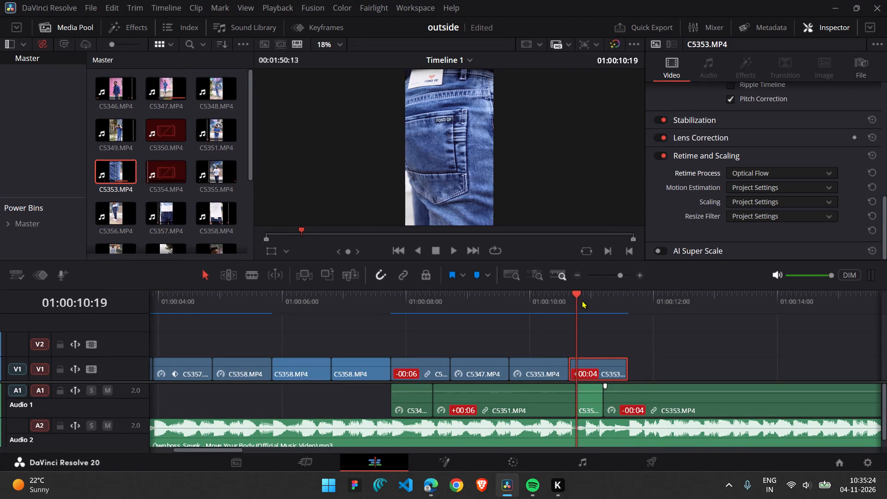
key(space)
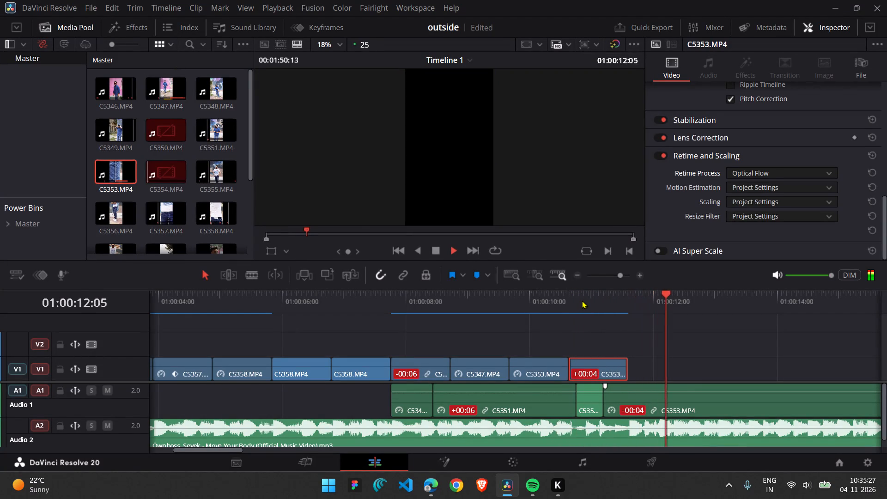
click(615, 292)
key(space)
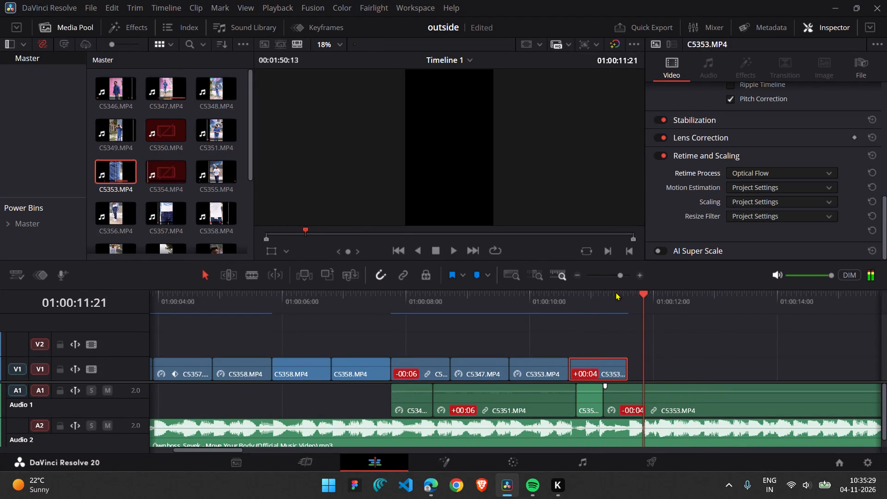
click(629, 298)
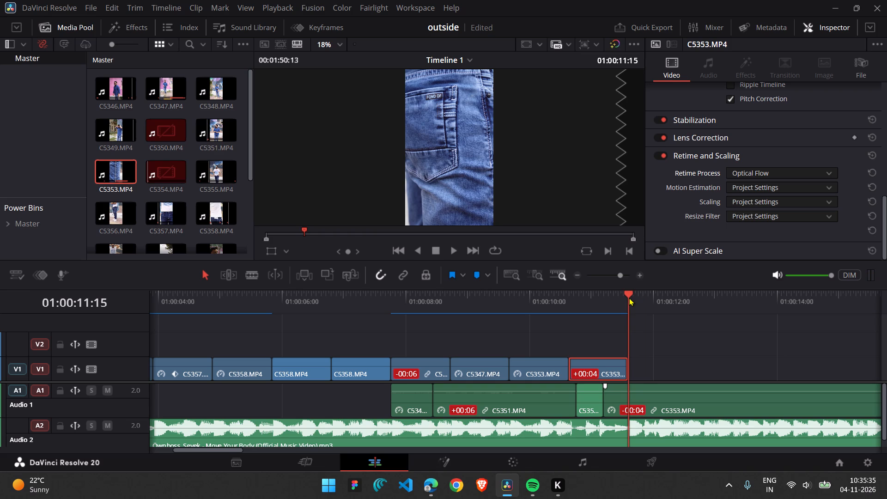
click(528, 300)
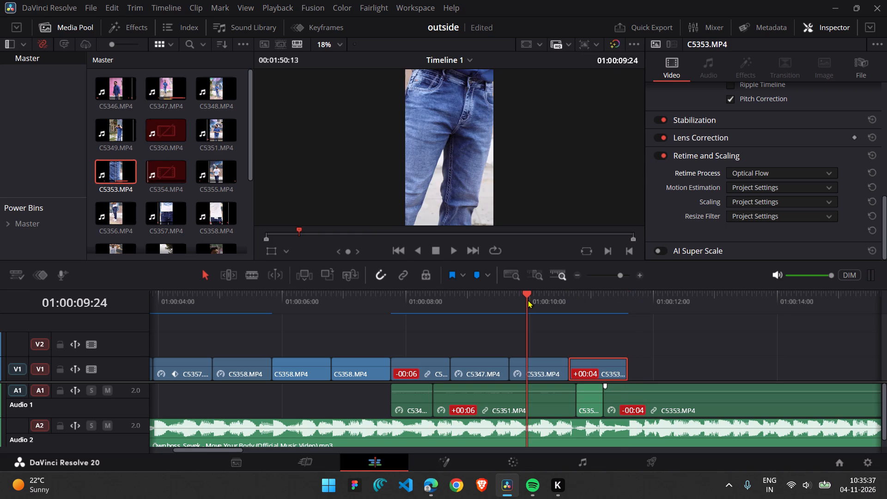
click(506, 300)
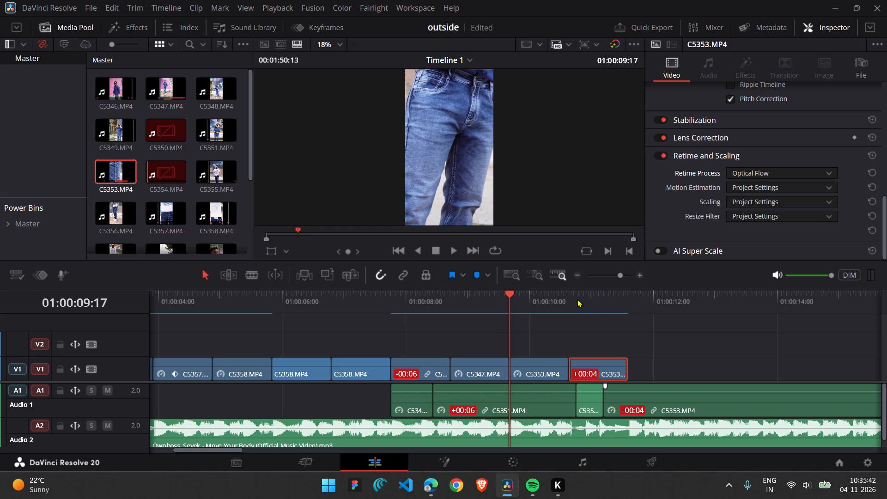
click(543, 308)
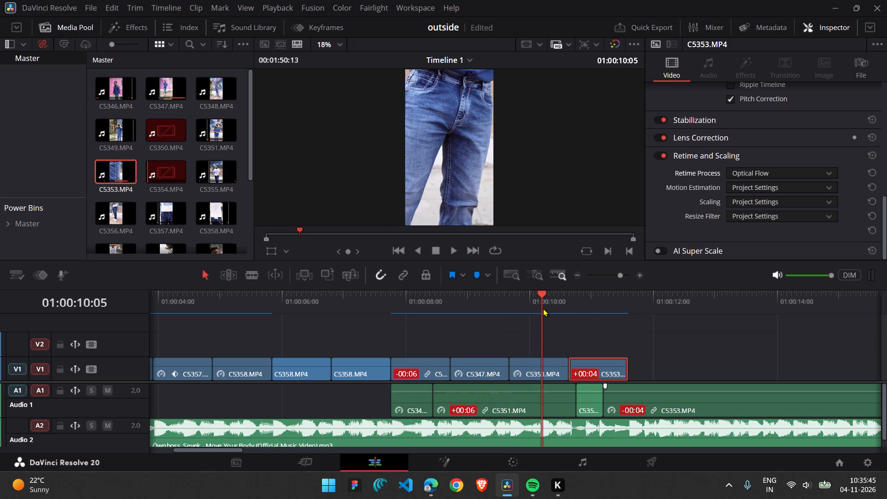
click(591, 315)
click(583, 302)
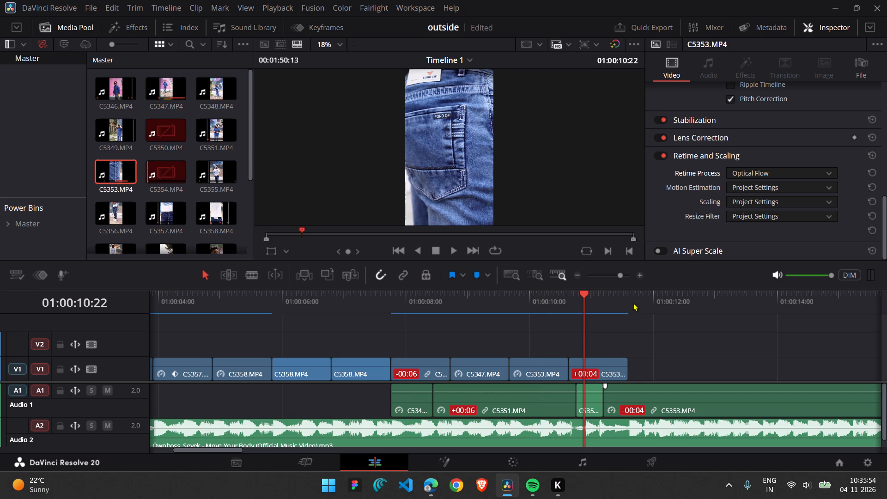
click(601, 294)
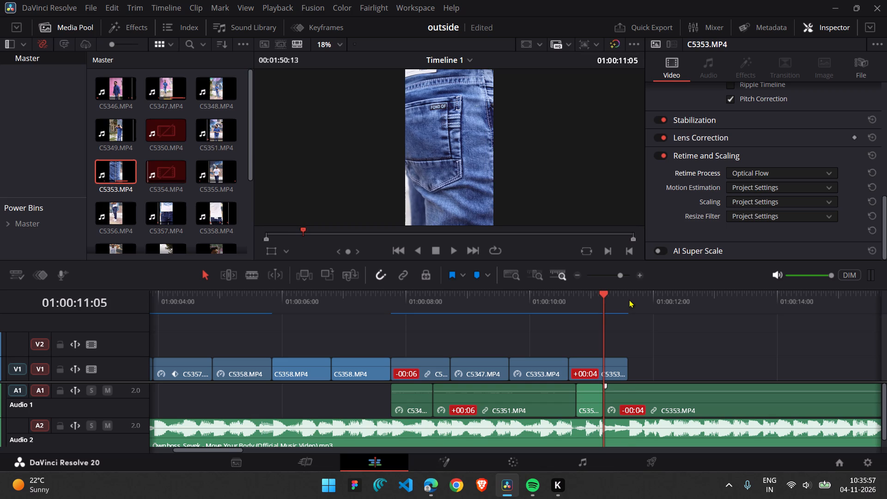
click(629, 299)
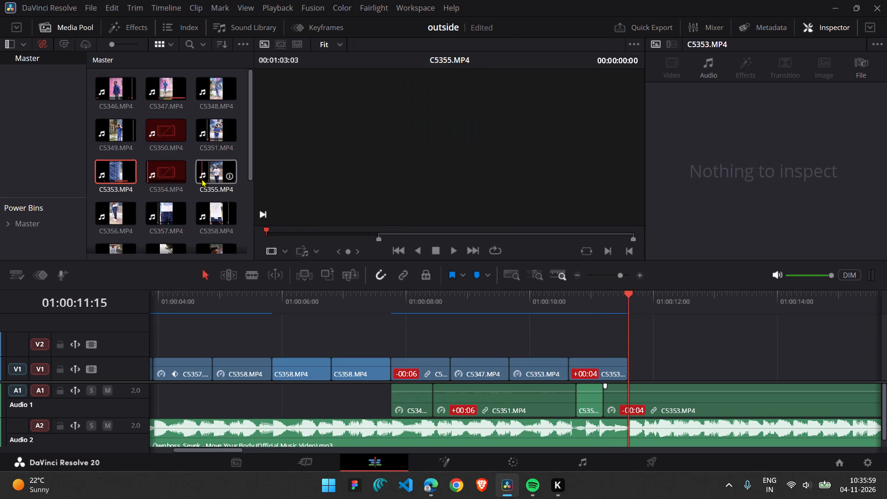
click(579, 302)
click(535, 301)
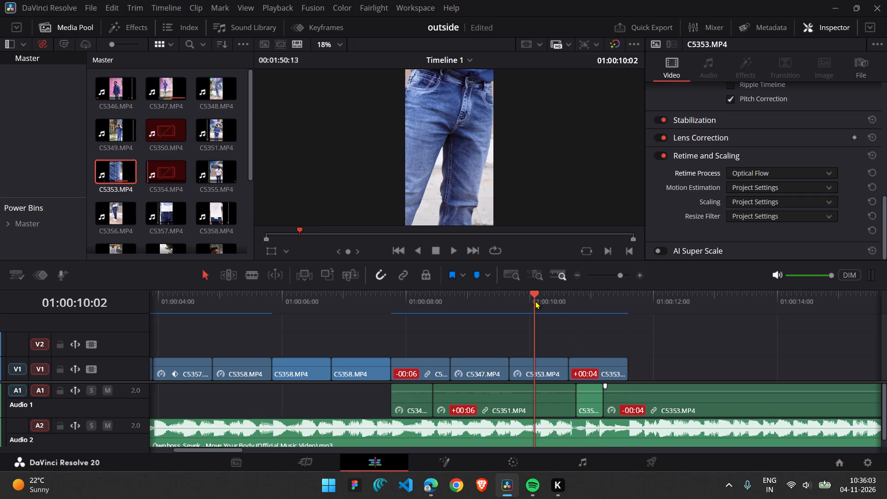
click(589, 312)
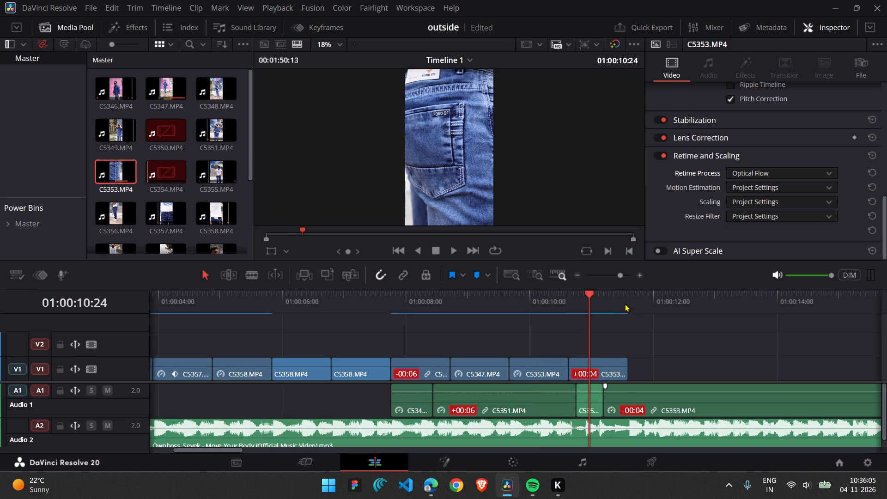
click(627, 302)
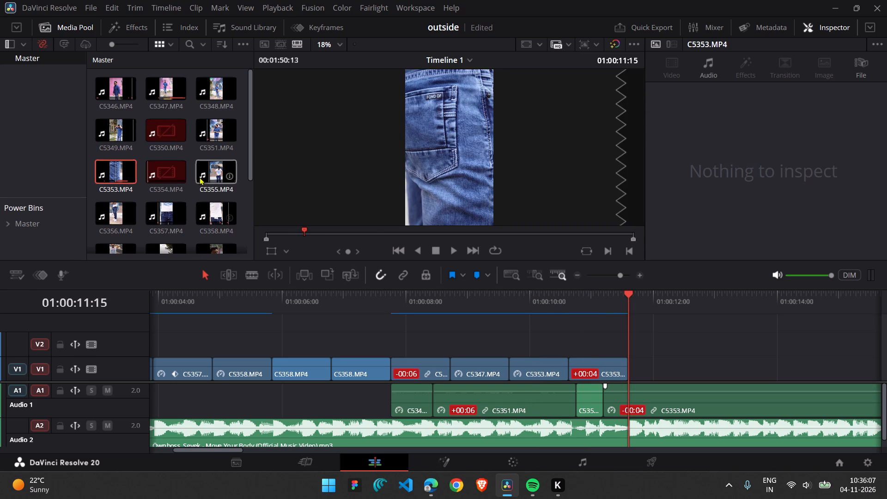
Preview C5355.MP4 from the media pool and set its In point at 01:52:12:13, where the man stands side-on by the mural.
key(space)
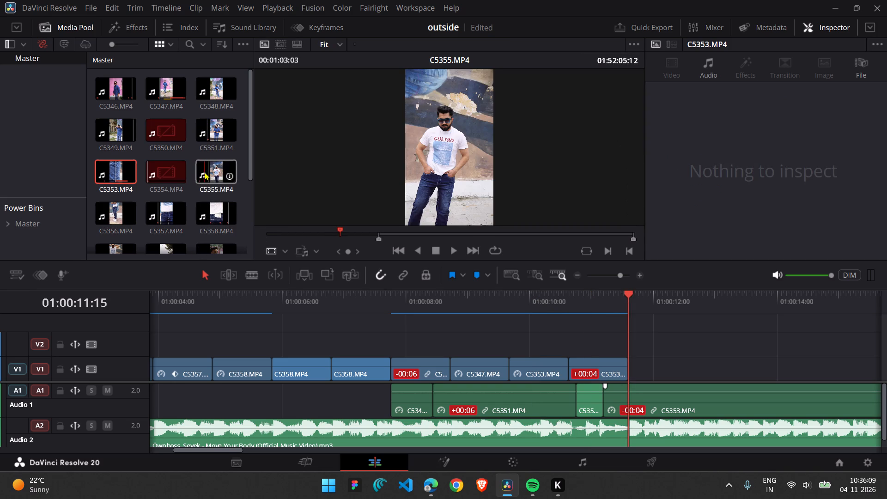
key(space)
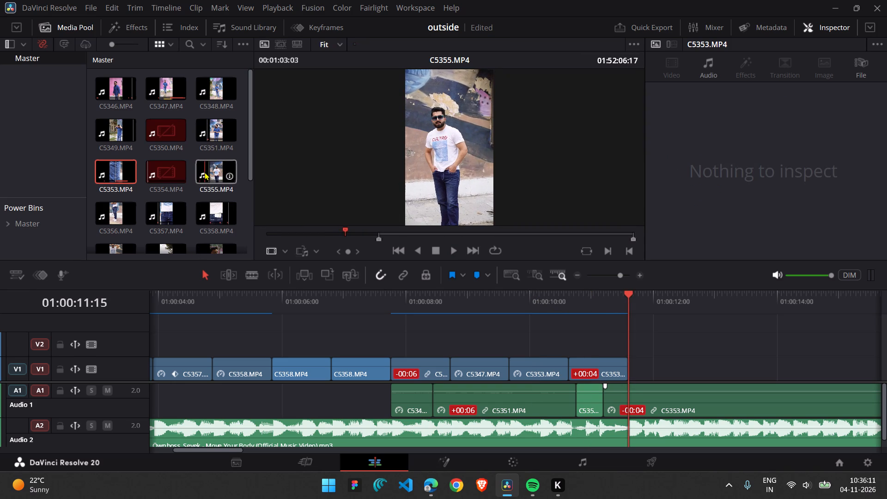
key(space)
key(space)
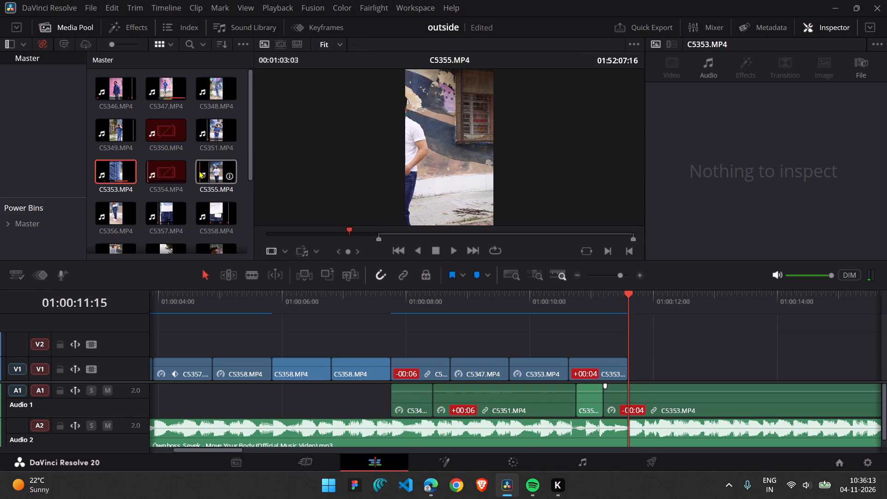
key(space)
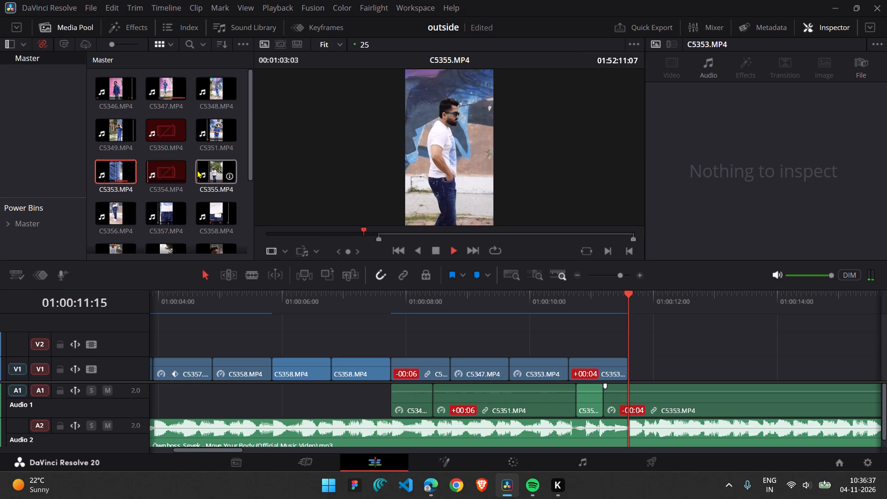
key(space)
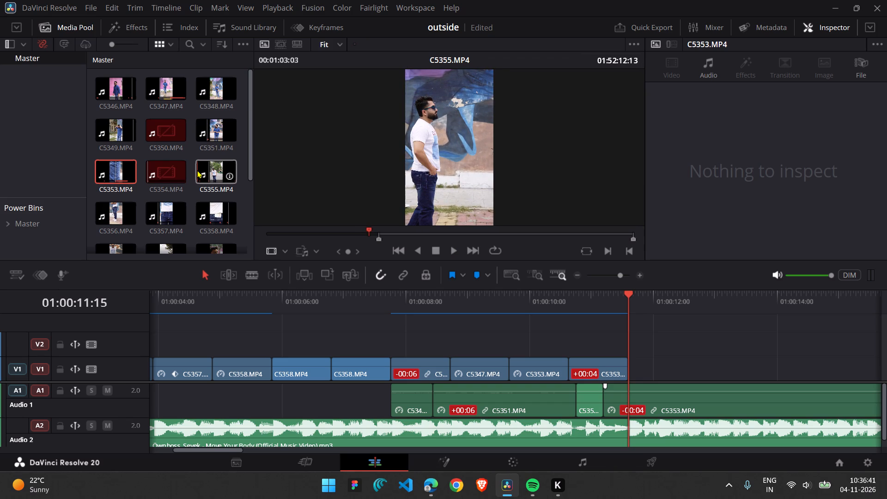
key(i)
Add C5355.MP4 to track V1 directly after the last C5353.MP4 clip, starting at 01:00:11:15.
drag(197, 170, 662, 360)
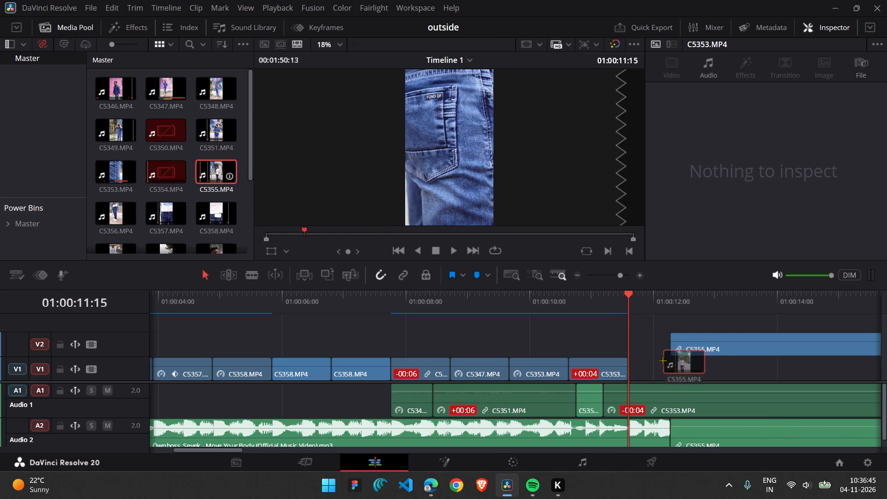
drag(662, 360, 629, 363)
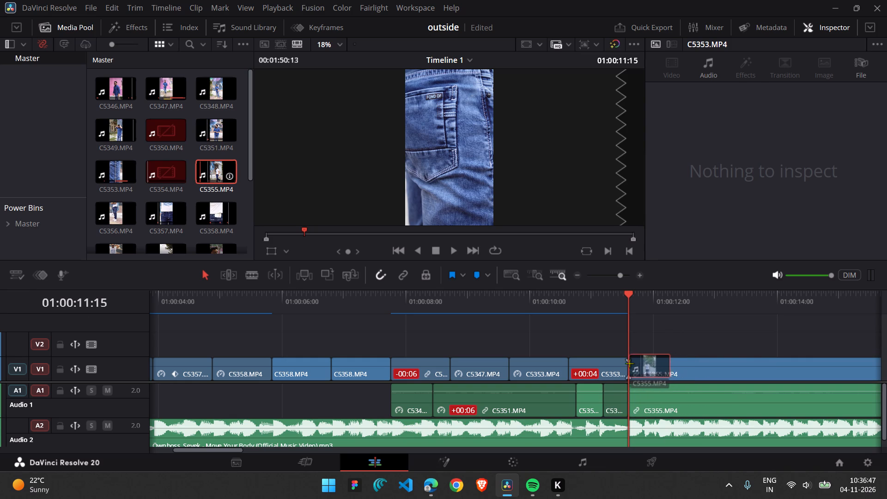
drag(629, 363, 629, 362)
Play back and scrub the opening of the added C5355.MP4 clip against the music, examining its movement between 01:00:11:15 and 01:00:13:10.
click(640, 296)
key(space)
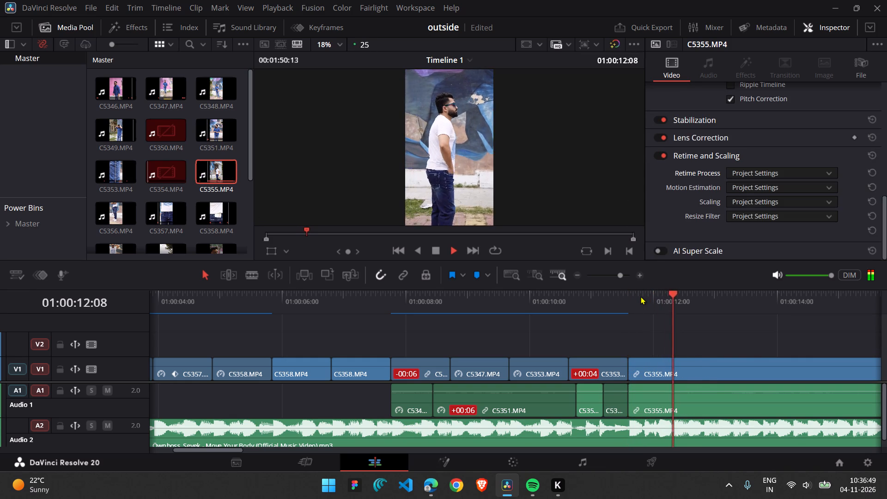
key(space)
key(space)
key(space)
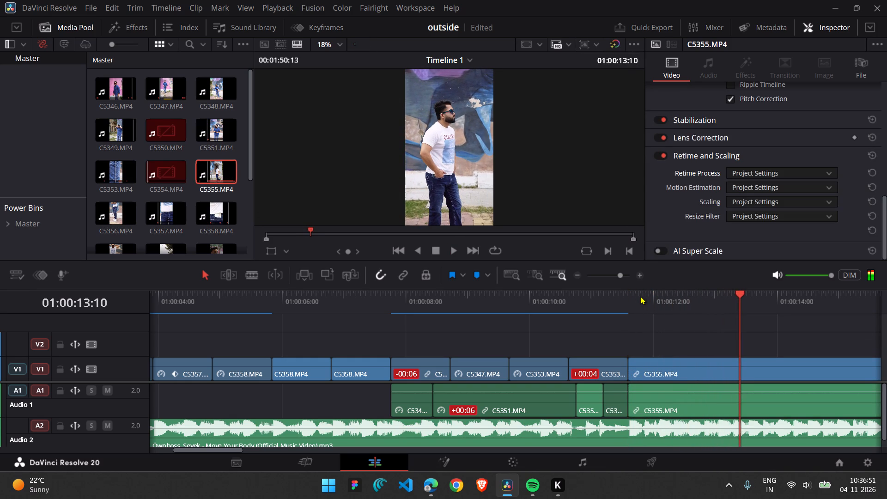
click(720, 310)
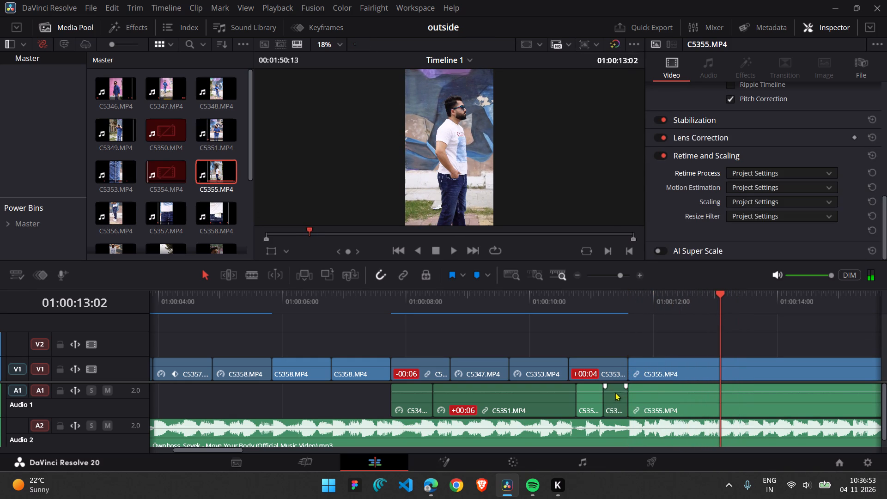
click(693, 310)
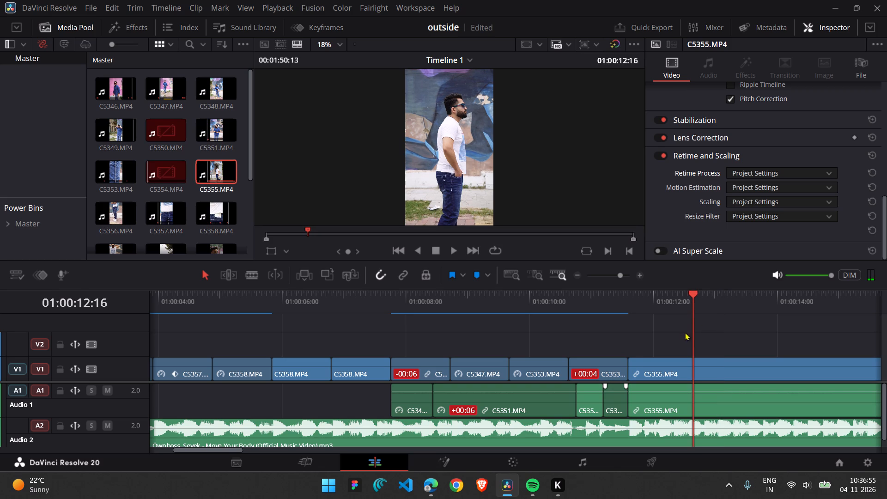
click(637, 304)
key(space)
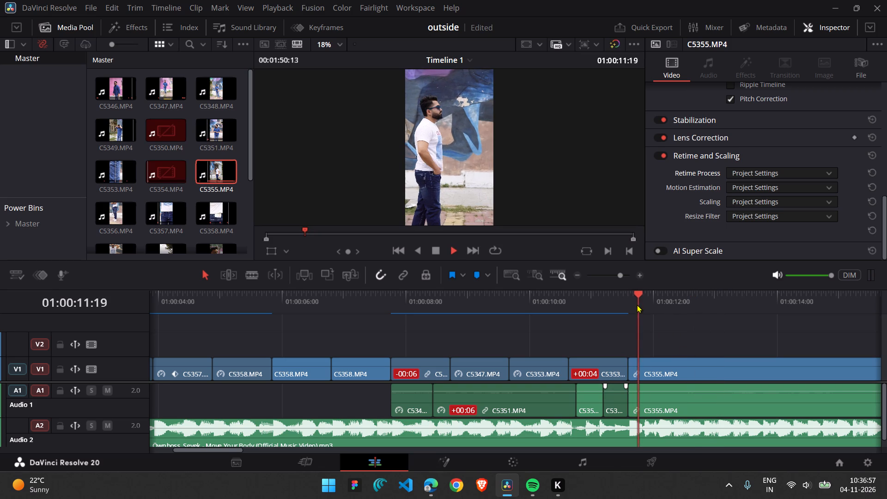
key(space)
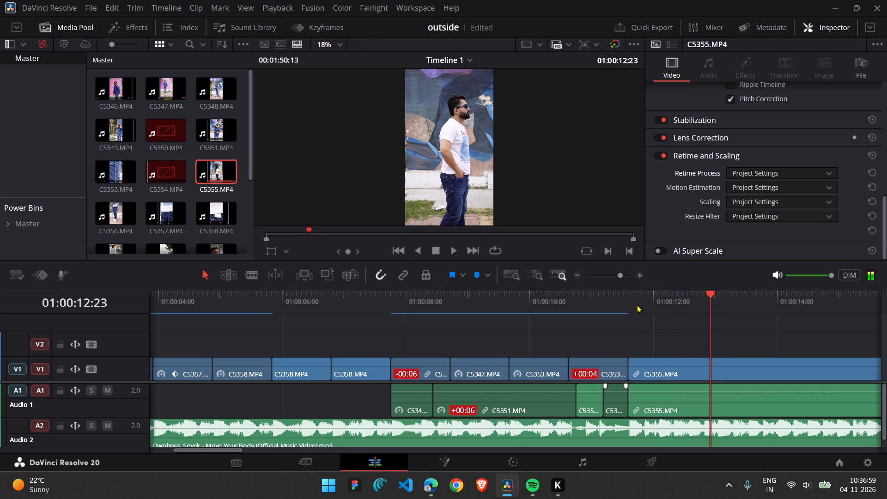
click(637, 304)
click(647, 304)
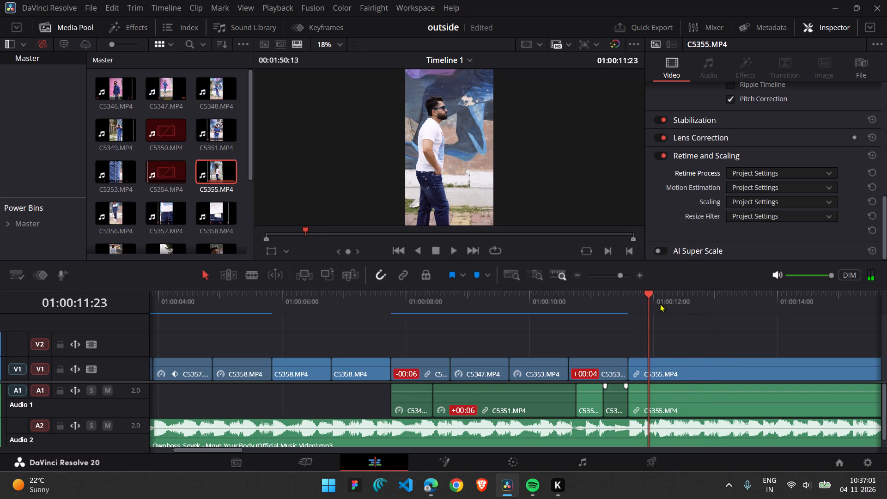
click(660, 304)
click(664, 304)
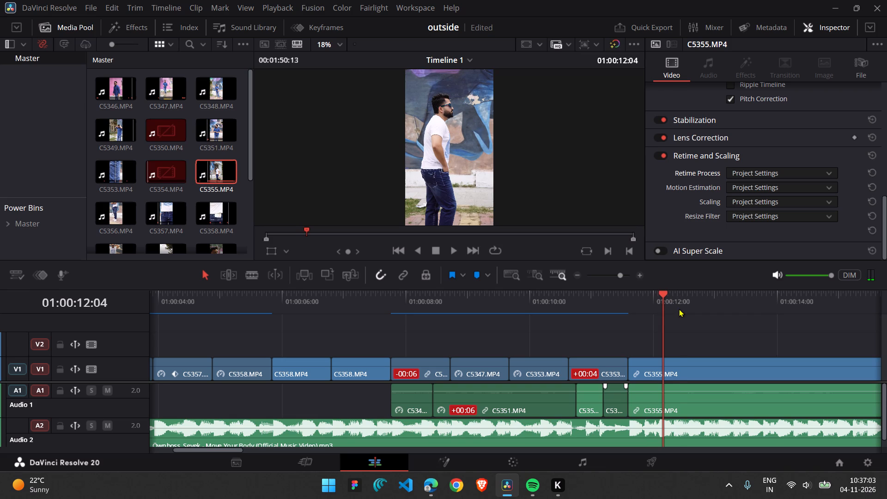
click(679, 309)
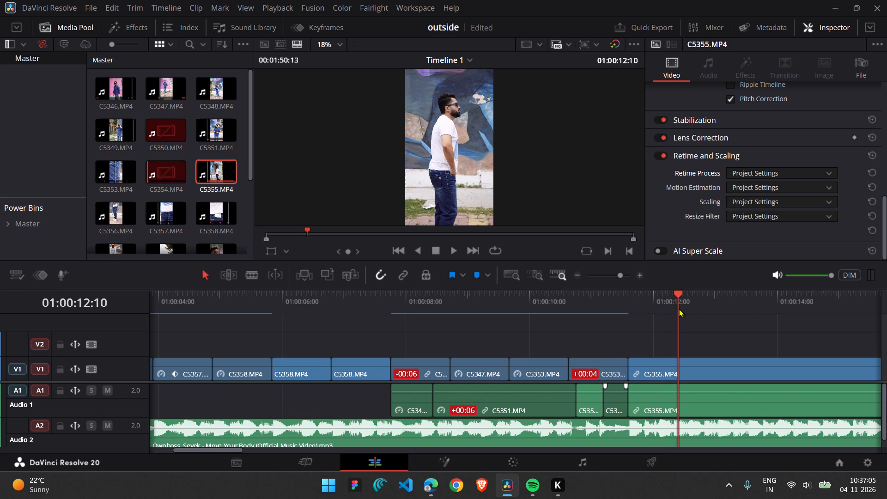
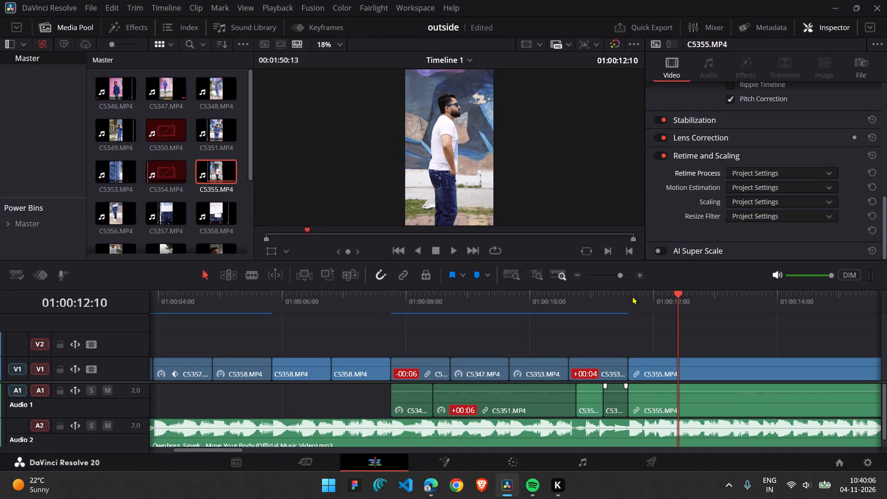
Trim nine frames off the video start of C5355.MP4 on V1 and close the gap, starting it at 01:00:11:15.
click(632, 296)
key(space)
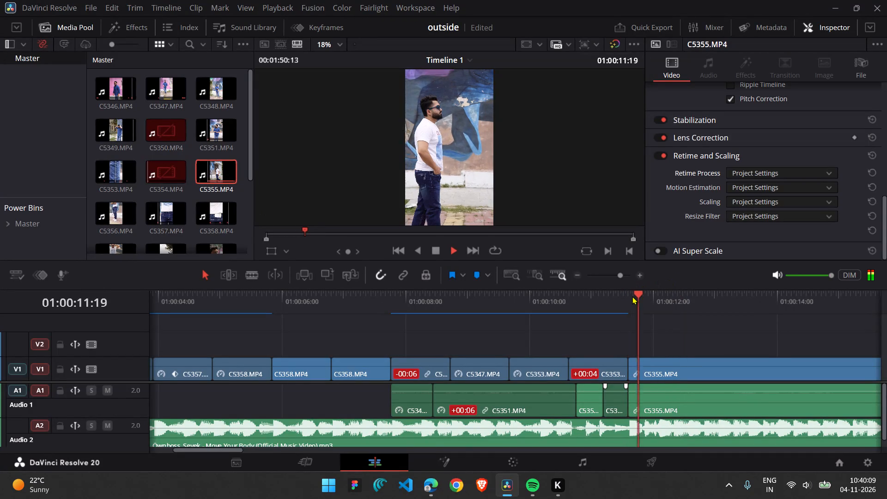
key(space)
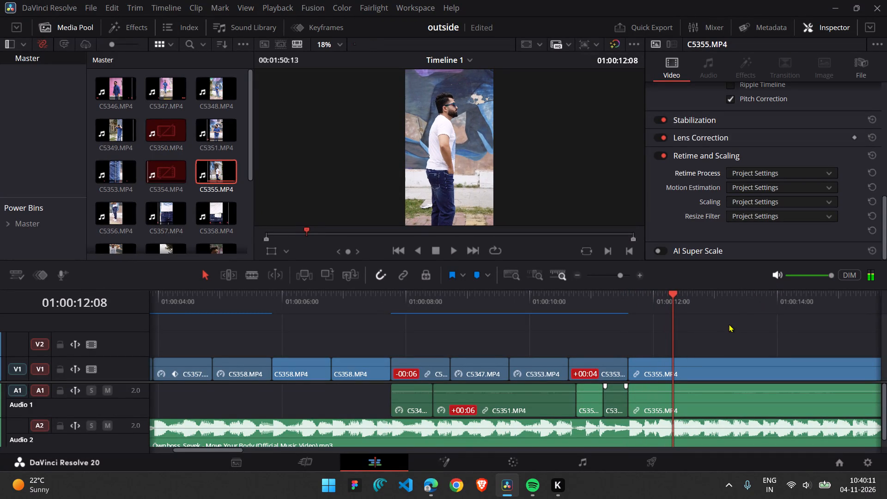
drag(634, 370, 657, 372)
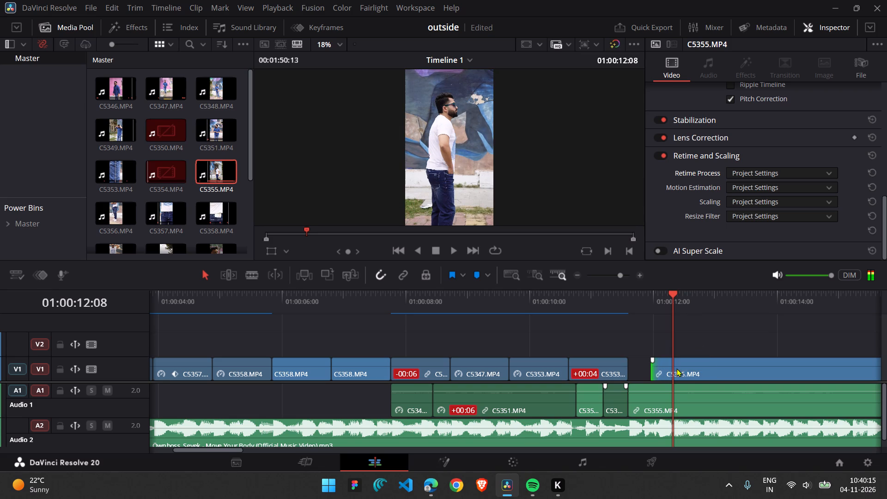
drag(690, 367, 667, 359)
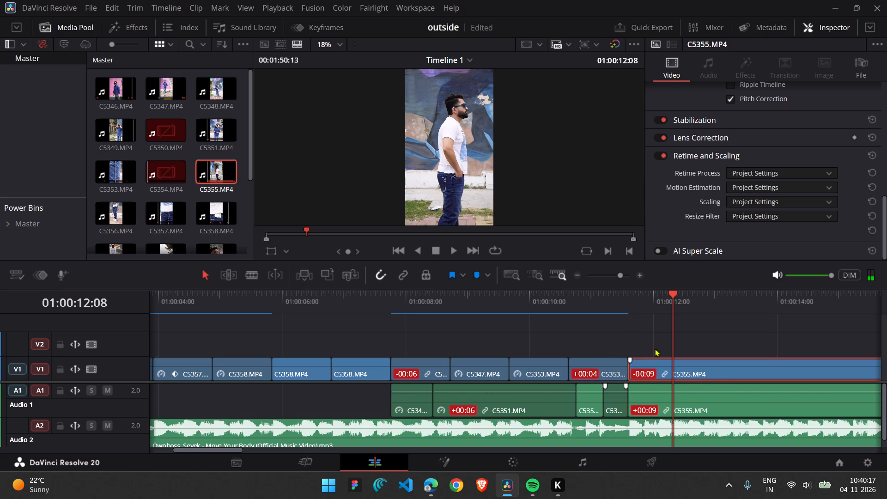
Play back the trimmed C5355.MP4 opening repeatedly and the cuts from 01:00:08:18, examining how their timing fits the music.
click(636, 292)
key(space)
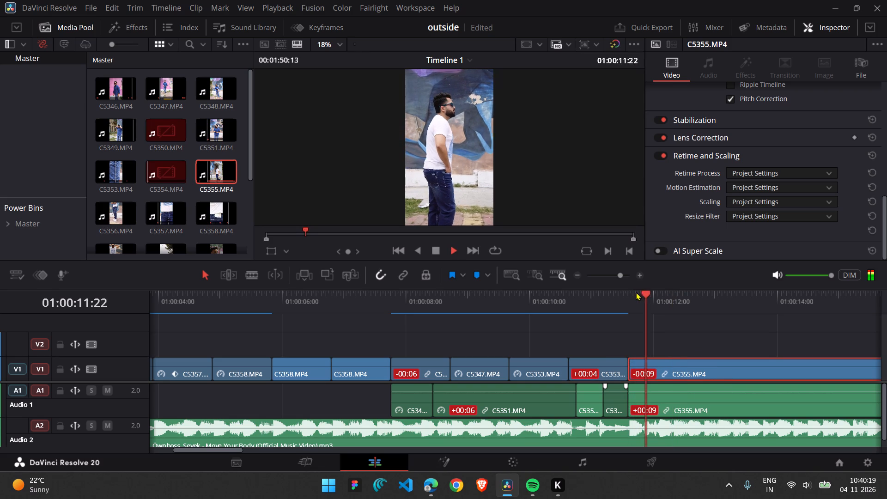
key(space)
click(668, 305)
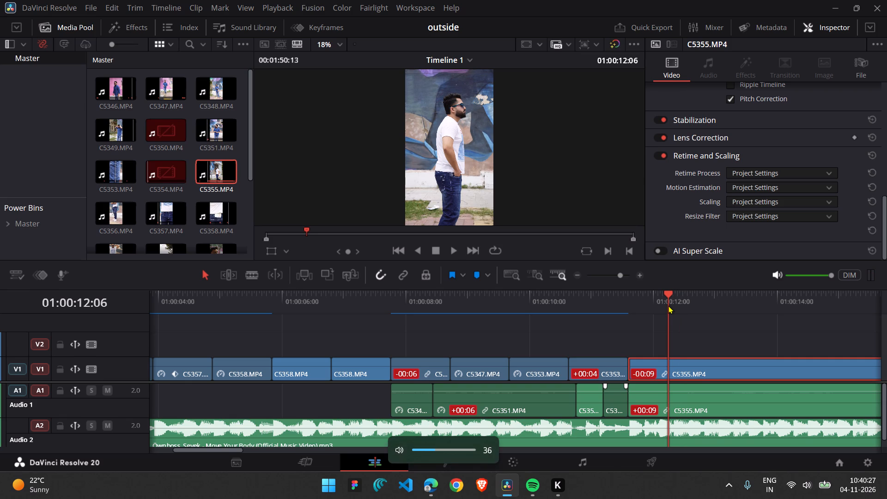
click(639, 300)
key(space)
key(space)
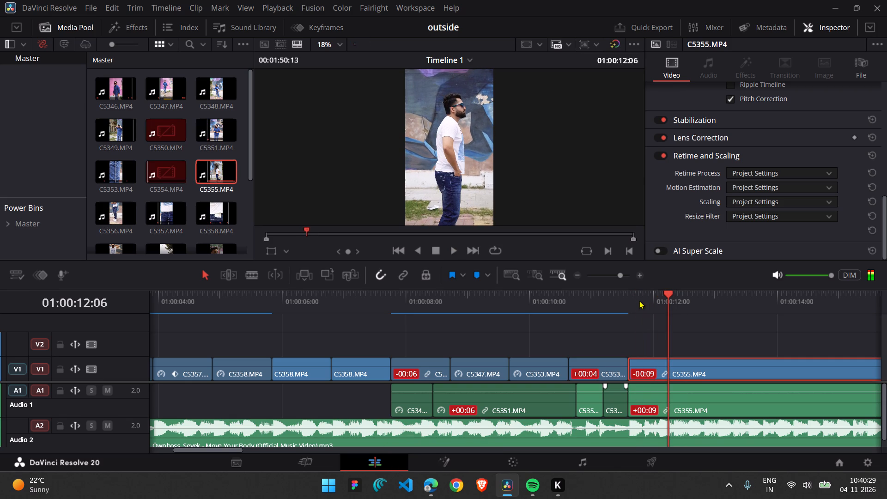
click(629, 298)
key(space)
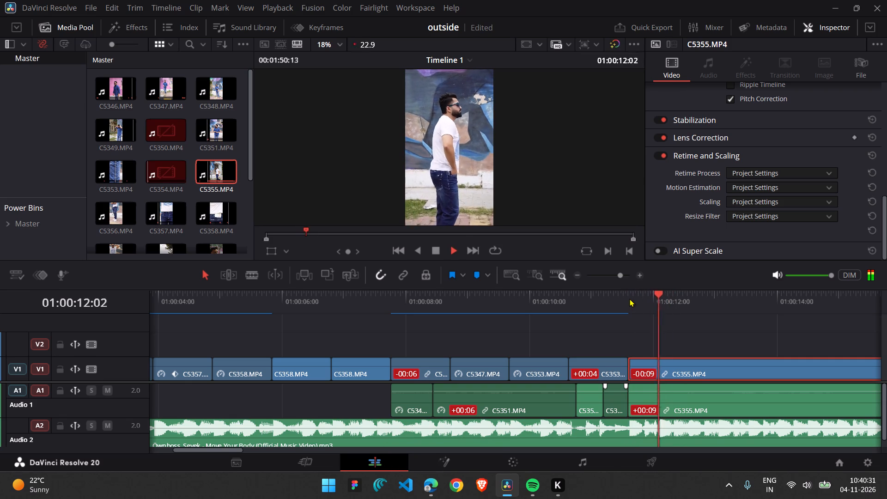
key(space)
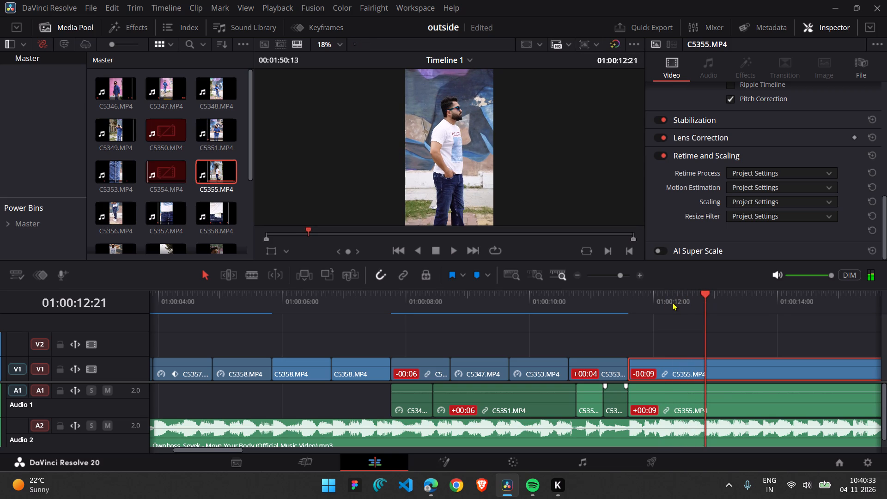
click(635, 303)
key(space)
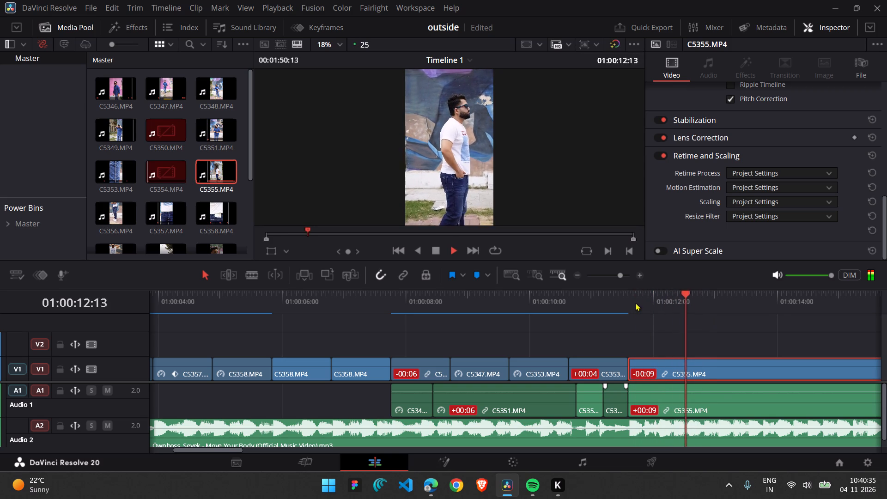
key(space)
click(625, 306)
key(space)
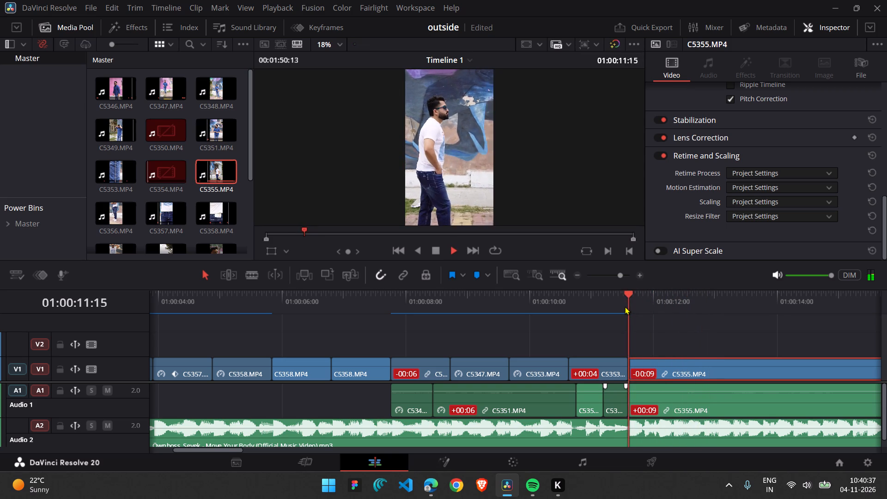
key(space)
key(space)
key(space)
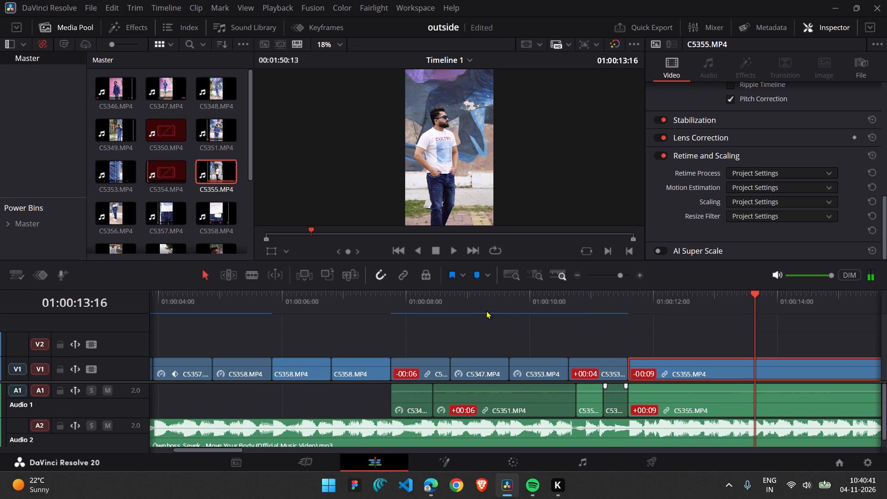
click(441, 303)
click(441, 303)
click(448, 298)
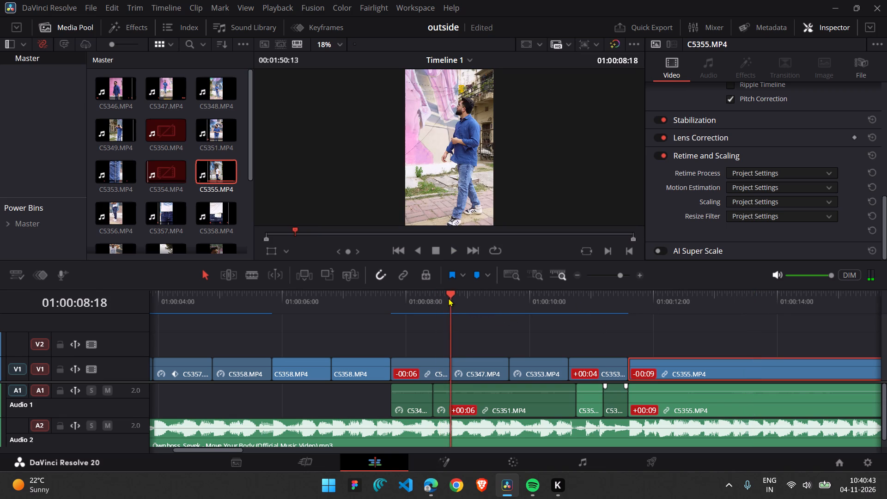
key(space)
key(space)
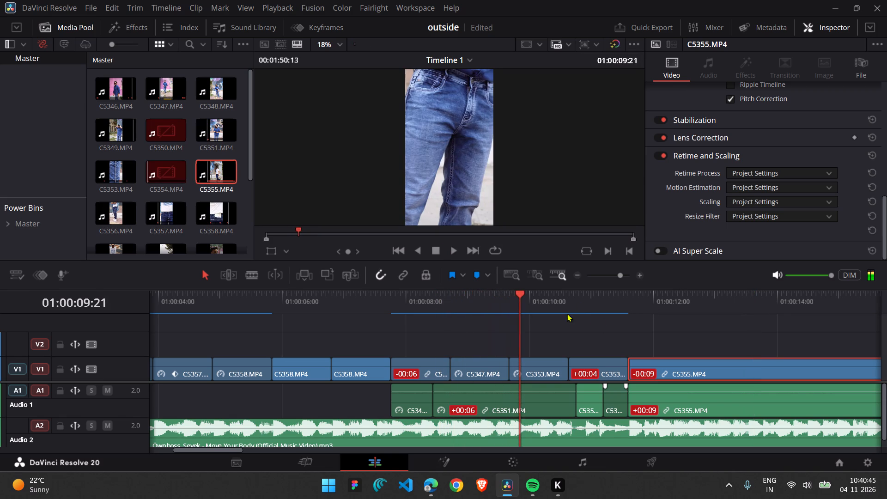
Split the C5355.MP4 video on V1 at 01:00:12:14 and delete the portion after the cut.
click(630, 303)
key(space)
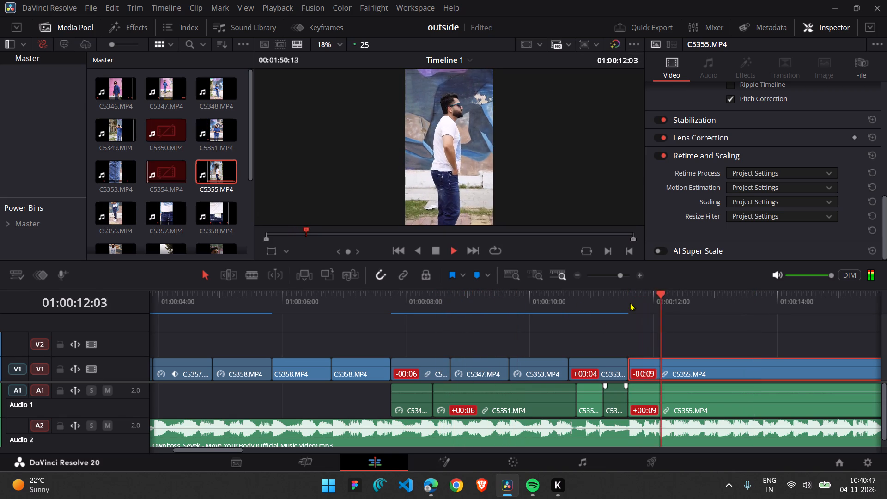
key(space)
key(Left)
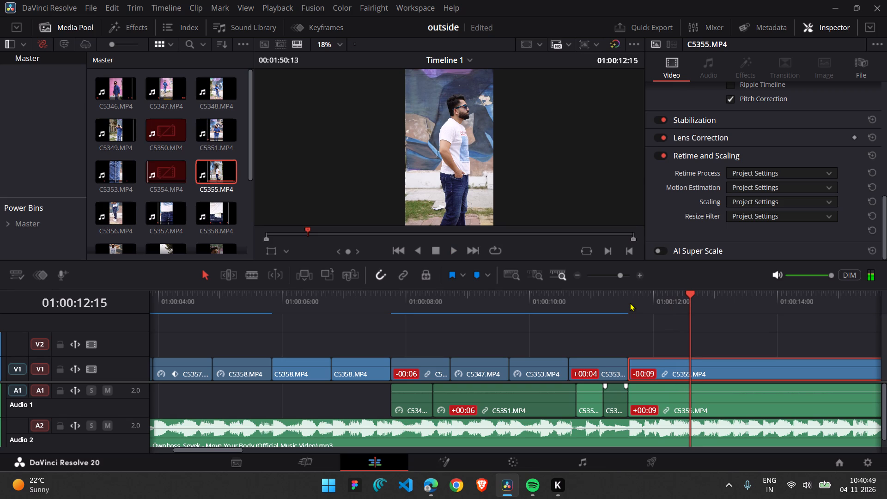
key(Left)
key(Right)
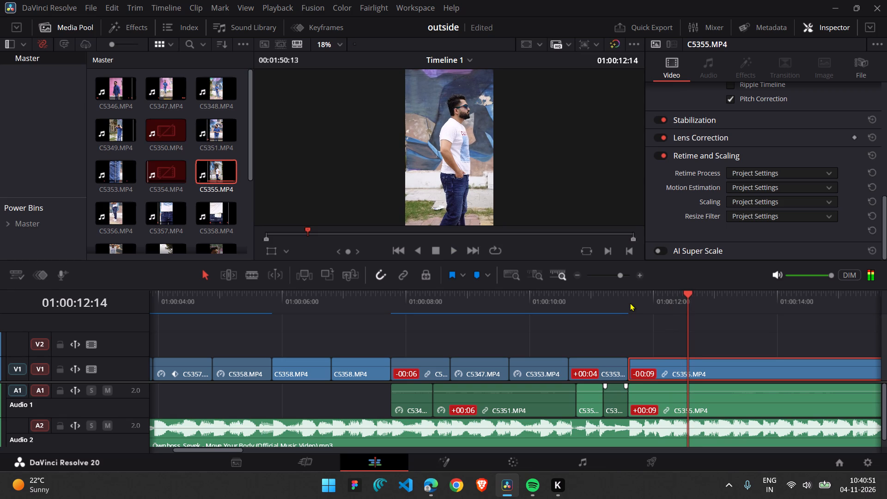
click(689, 363)
key(ctrl+b)
click(743, 365)
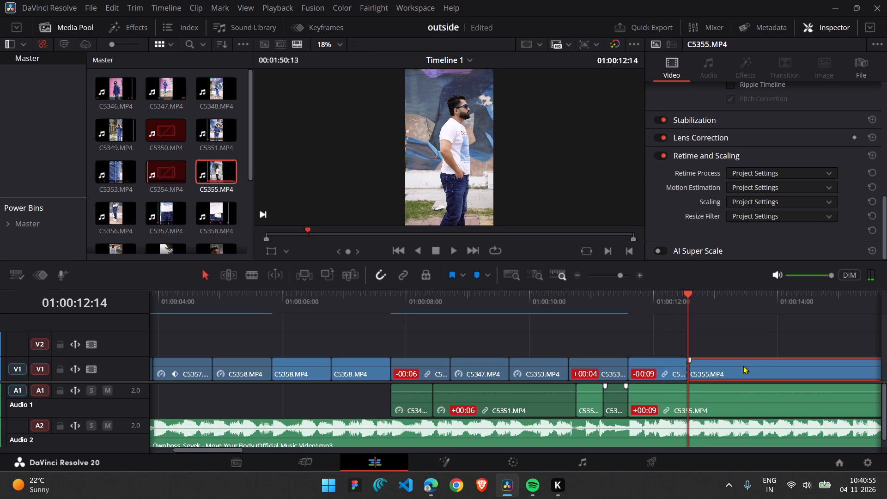
key(BackSpace)
Check the C5354.MP4 clip near the timeline start and park the playhead at 01:00:11:20 within the shortened C5355.MP4 clip.
scroll(673, 351, right, 6)
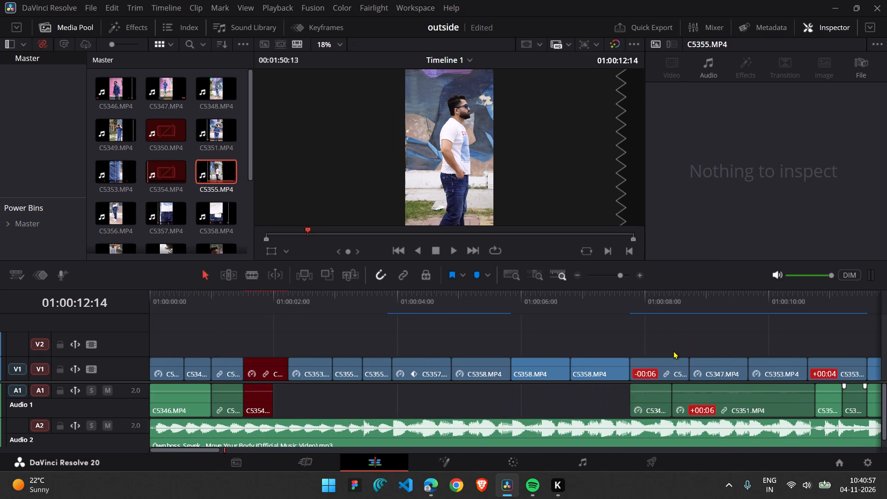
scroll(673, 351, right, 7)
scroll(673, 351, left, 2)
scroll(673, 351, right, 6)
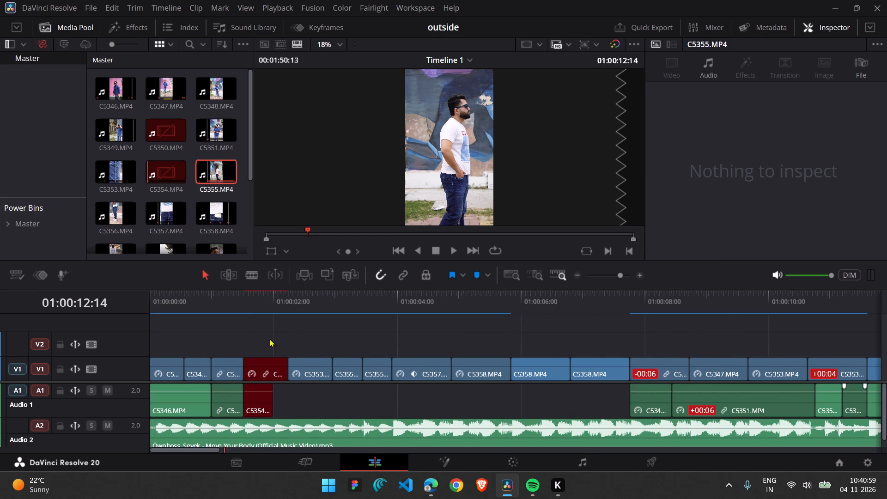
click(258, 298)
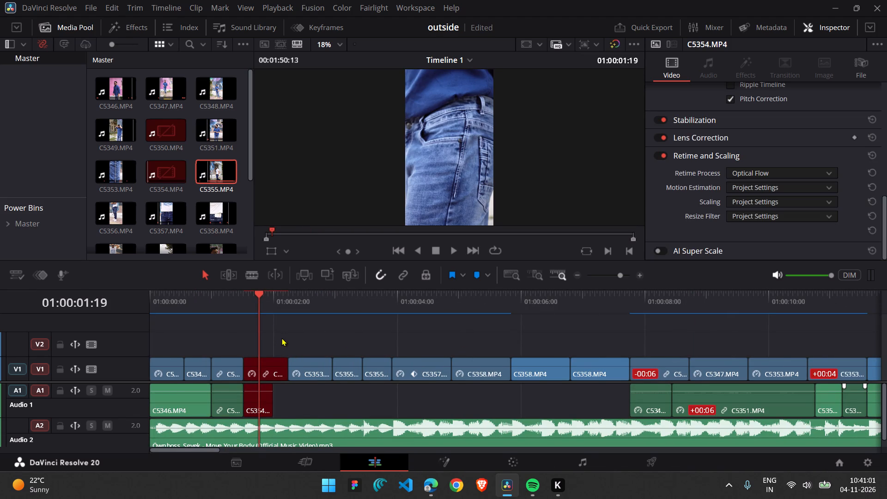
scroll(567, 363, left, 2)
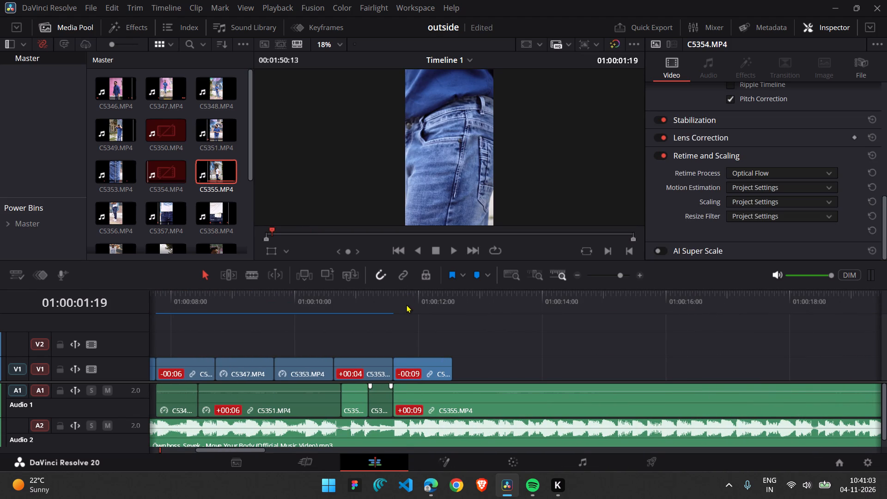
click(406, 304)
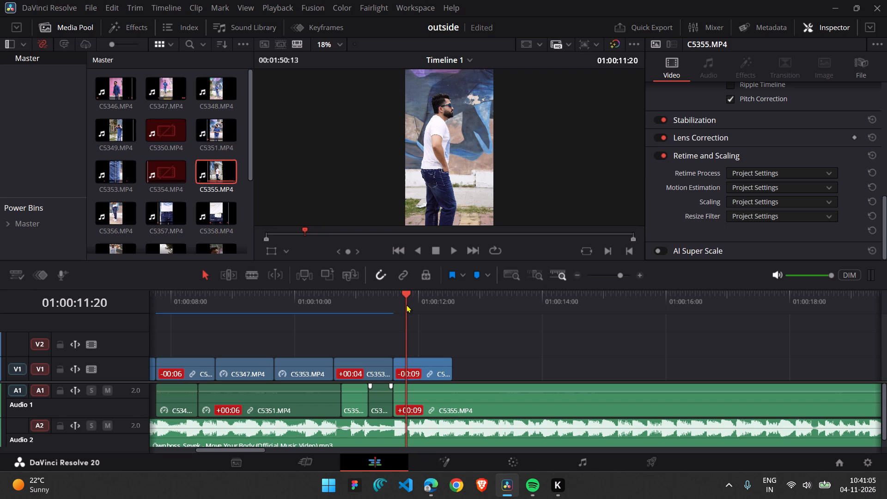